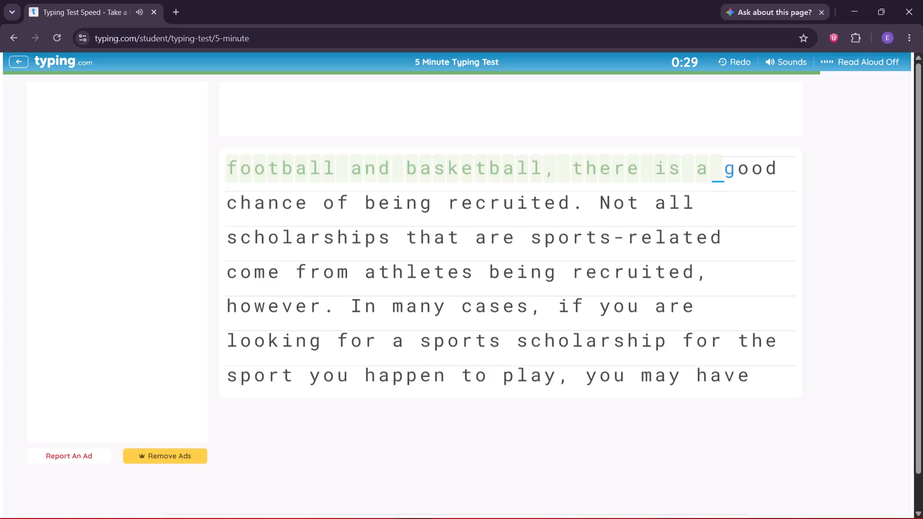
Continue the timed typing passage with "good chance of being recruited", correcting any mistyped letters.
text(good)
key(space)
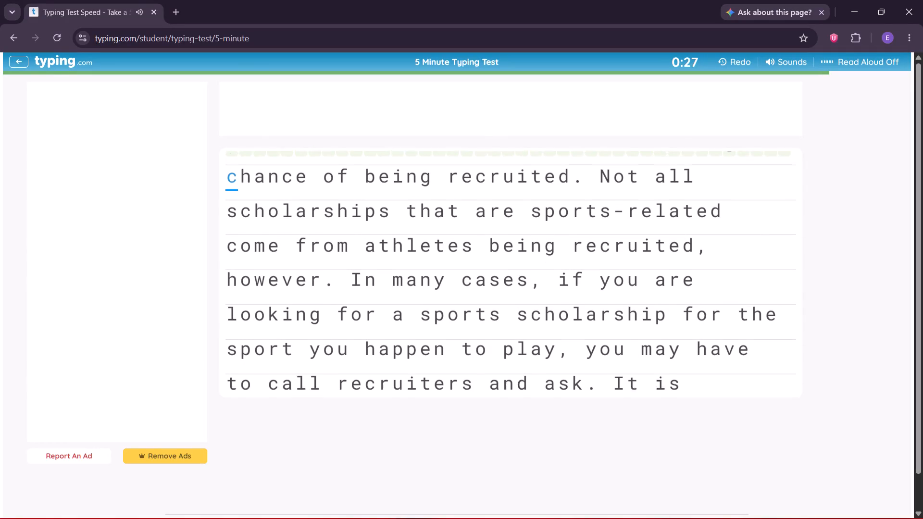
text(chance)
key(space)
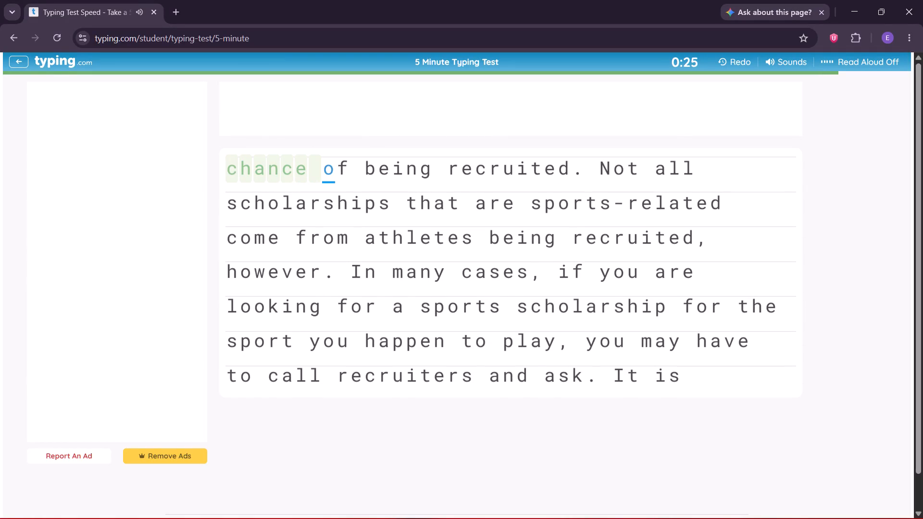
text(of bei)
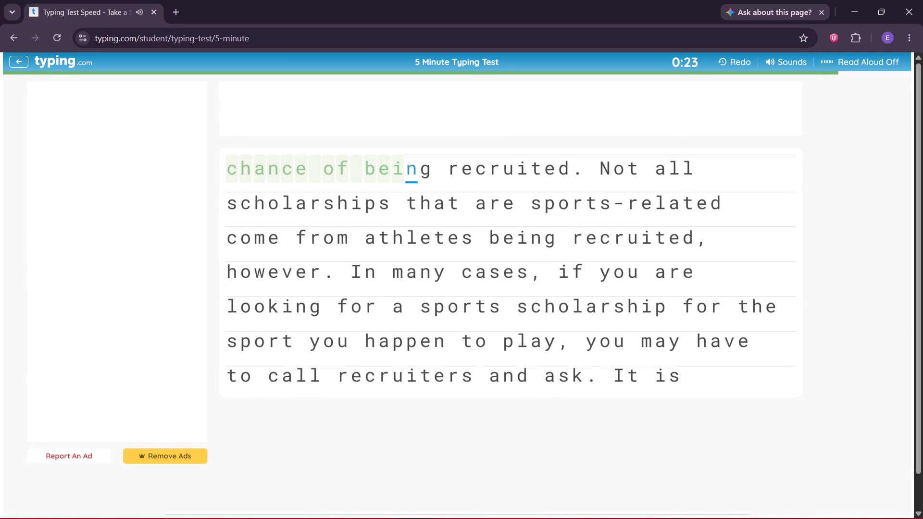
text(mg)
key(BackSpace)
key(BackSpace)
text(ng)
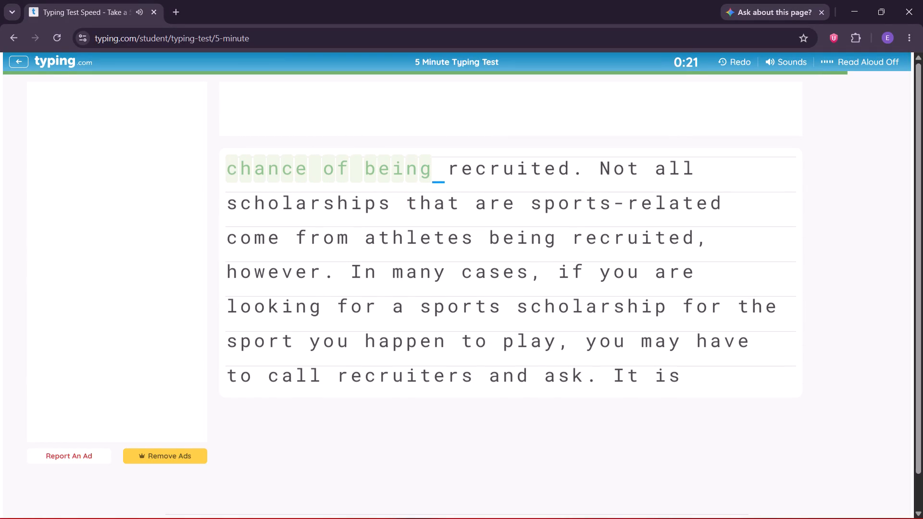
key(space)
text(re)
text(cruited)
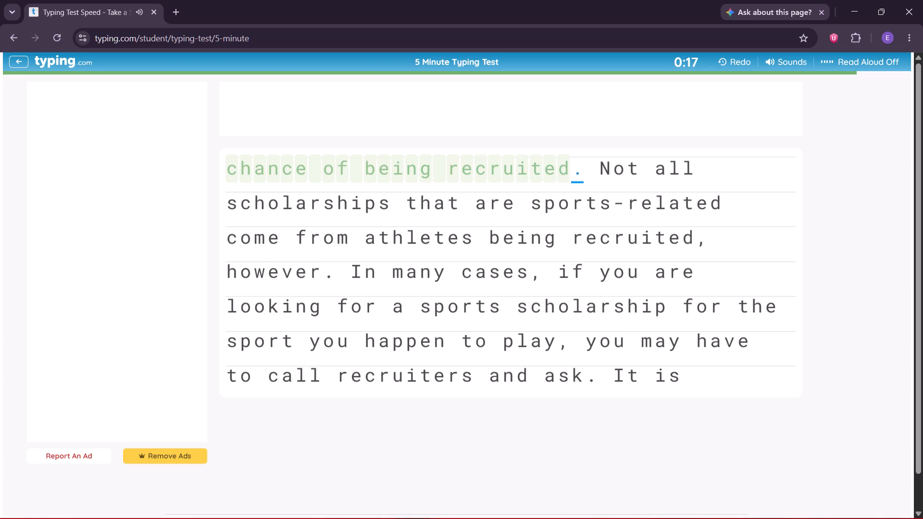
Continue the passage with ". Not all scholarships that are sports-related come" until the 5-minute test ends.
text(. N)
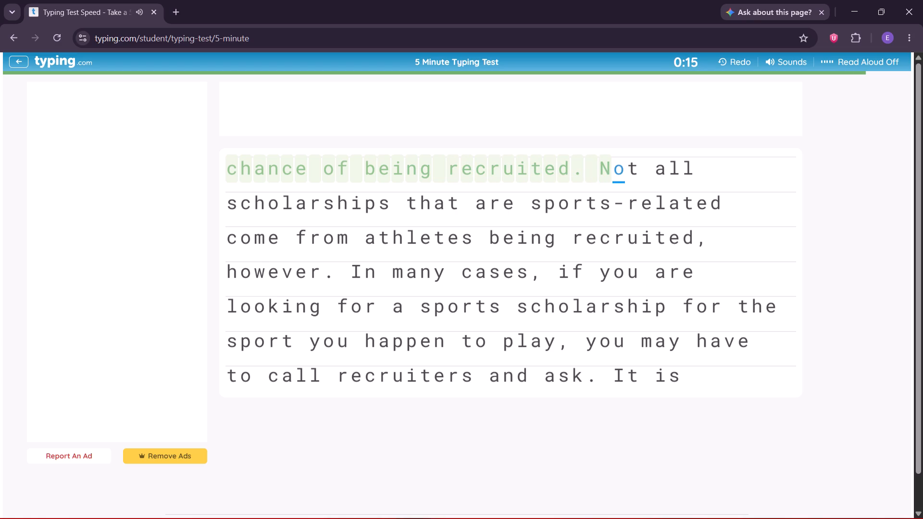
text(ot all scholarship)
text(s that are sports)
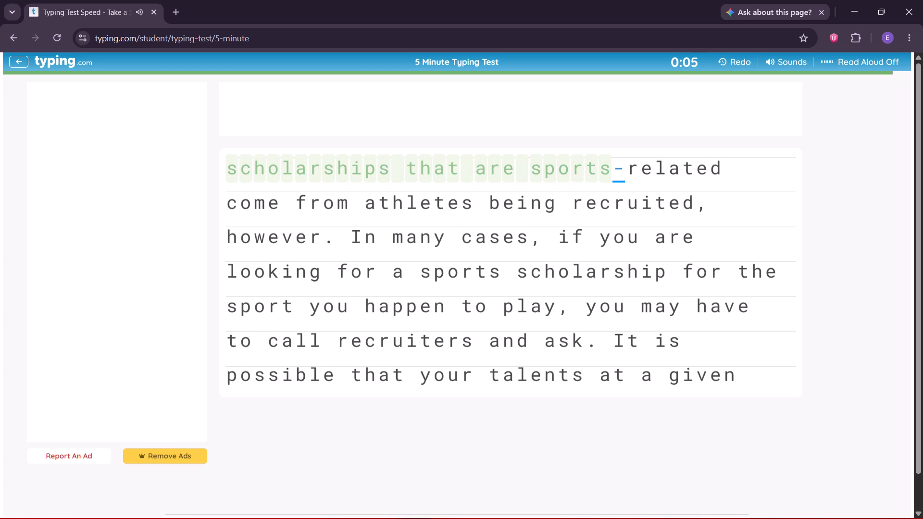
text(-related)
key(space)
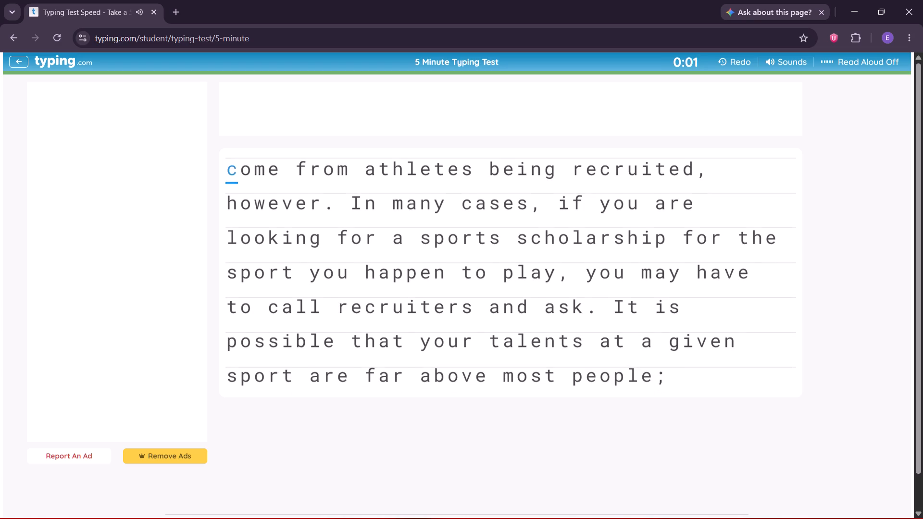
text(come)
key(space)
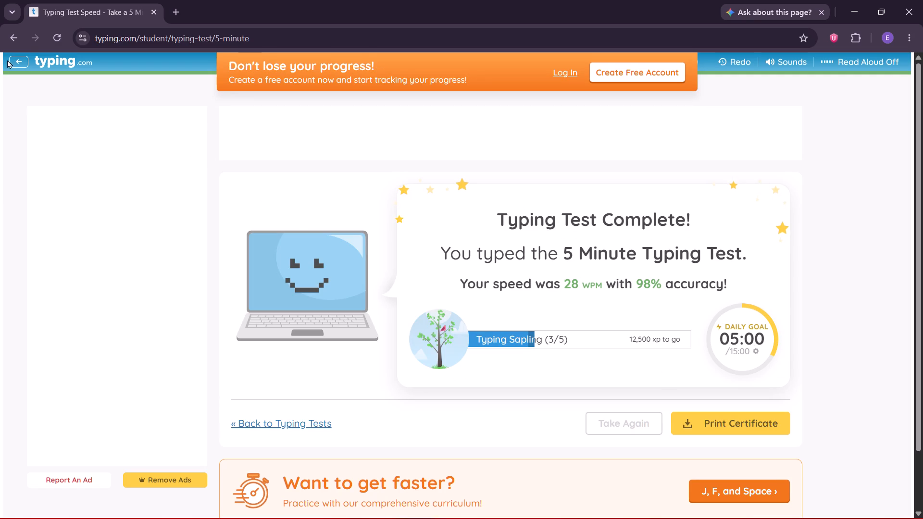
Leave the typing test, switch to Canva and open its templates page.
click(10, 39)
click(279, 335)
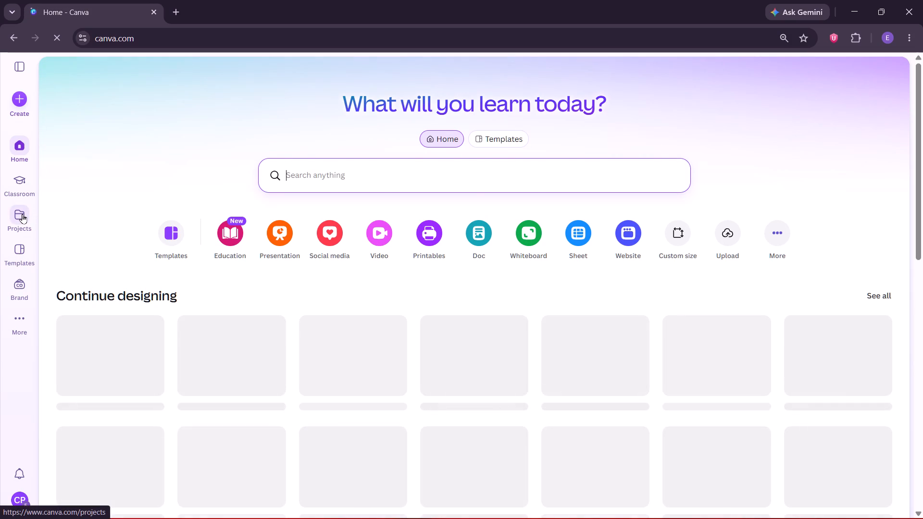
click(22, 251)
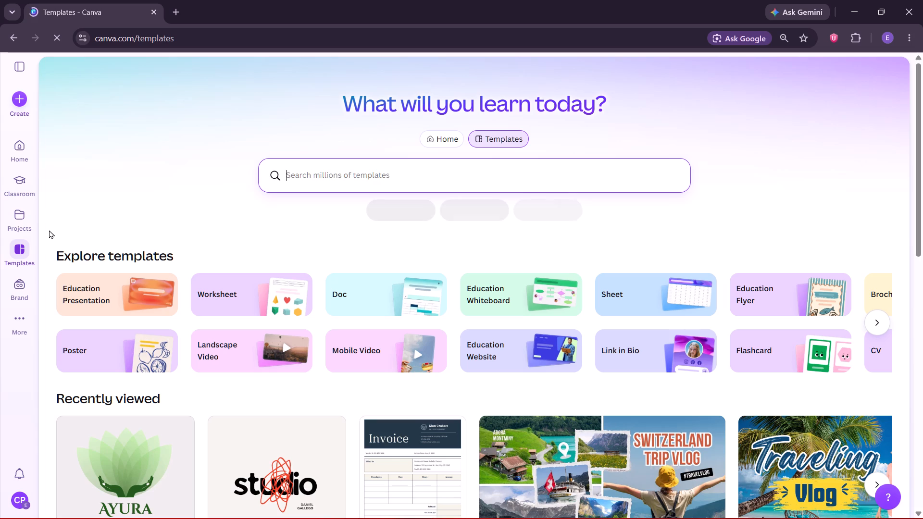
Open the green Ayura ayurveda logo among the recently viewed templates.
scroll(311, 300, down, 3)
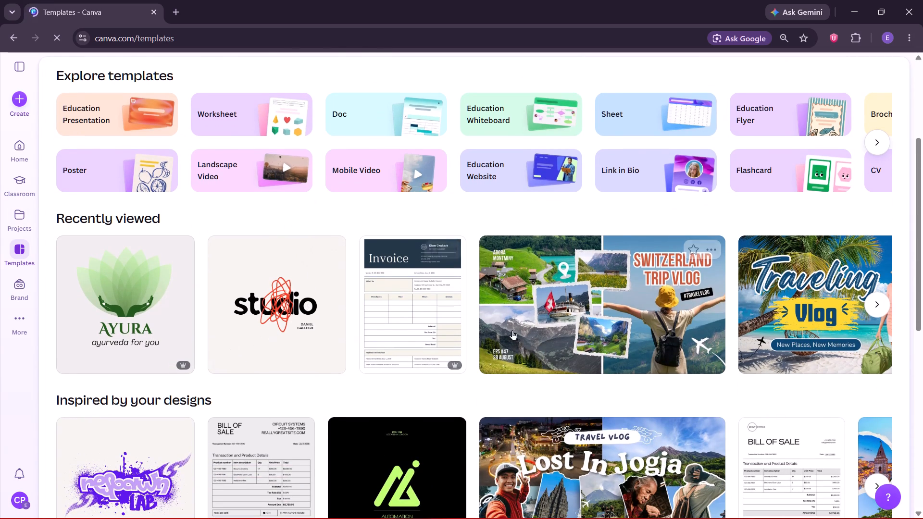
scroll(261, 316, down, 1)
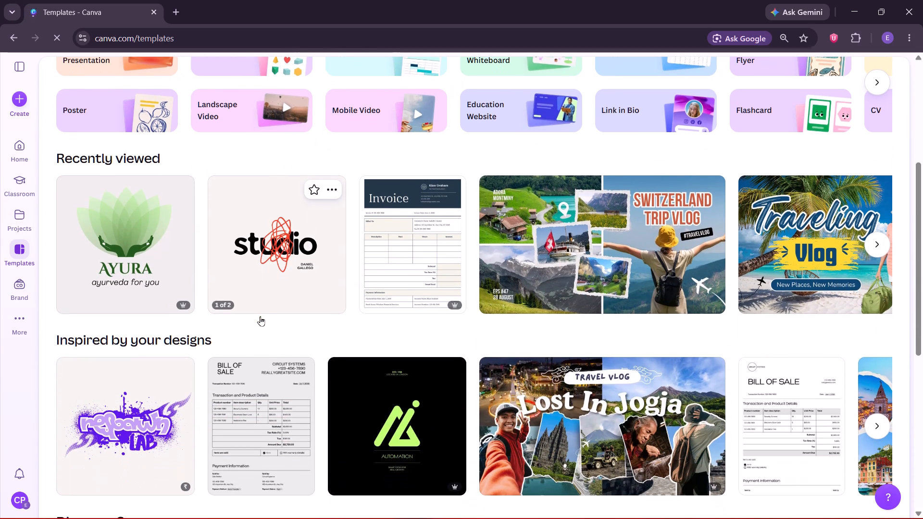
click(101, 241)
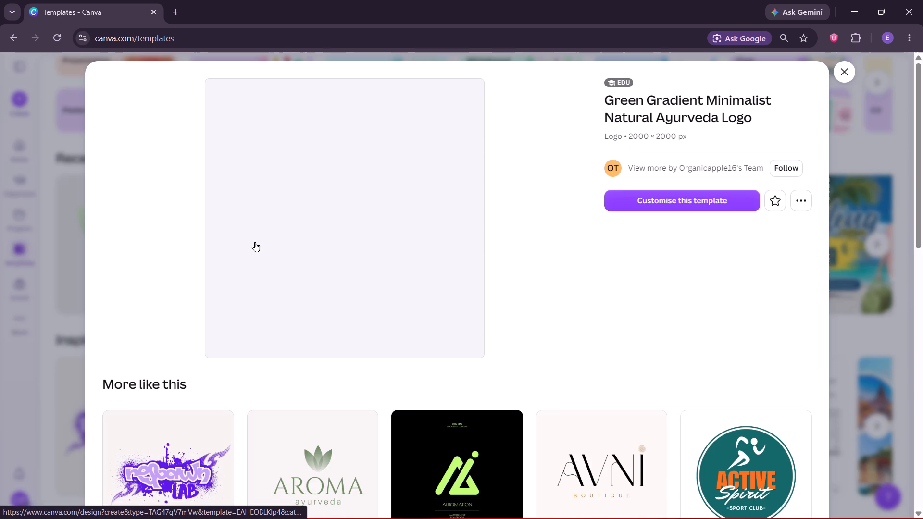
Choose the Teal and Orange Modern Sport Club Logo from the similar templates and open it for customising.
scroll(294, 243, down, 3)
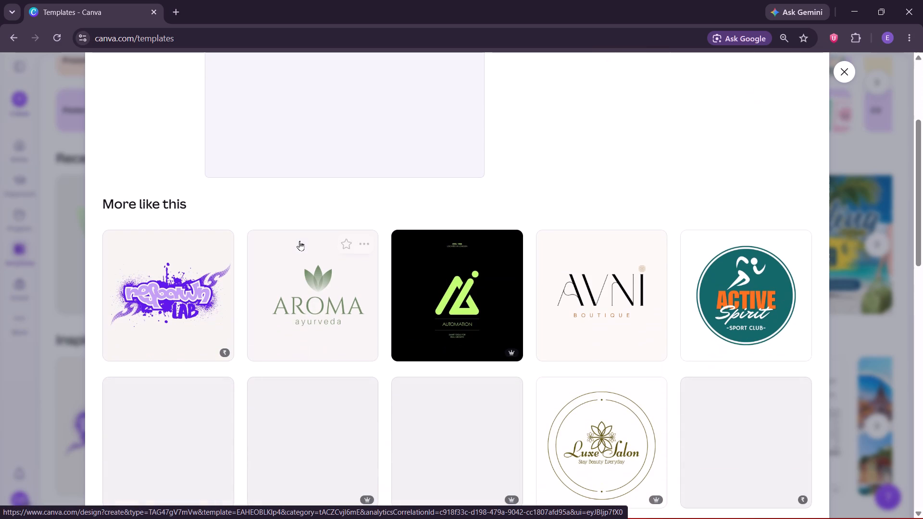
scroll(300, 238, down, 1)
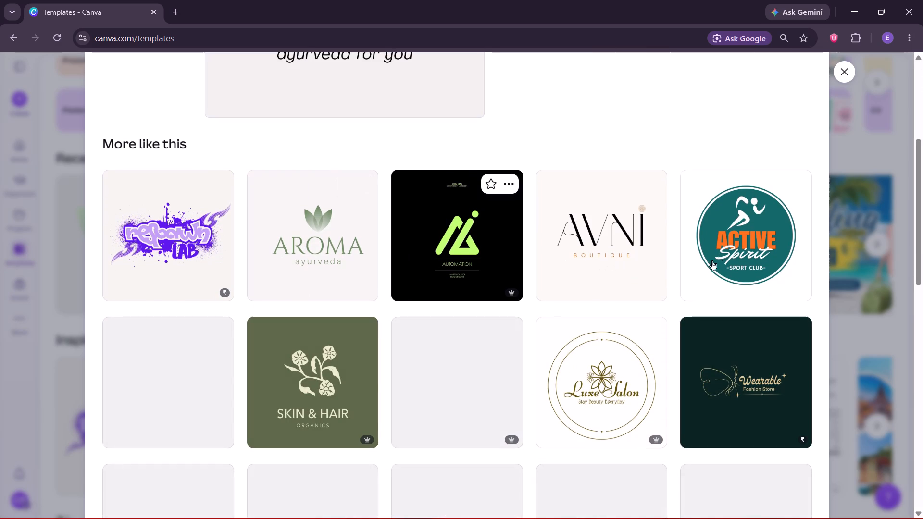
click(732, 259)
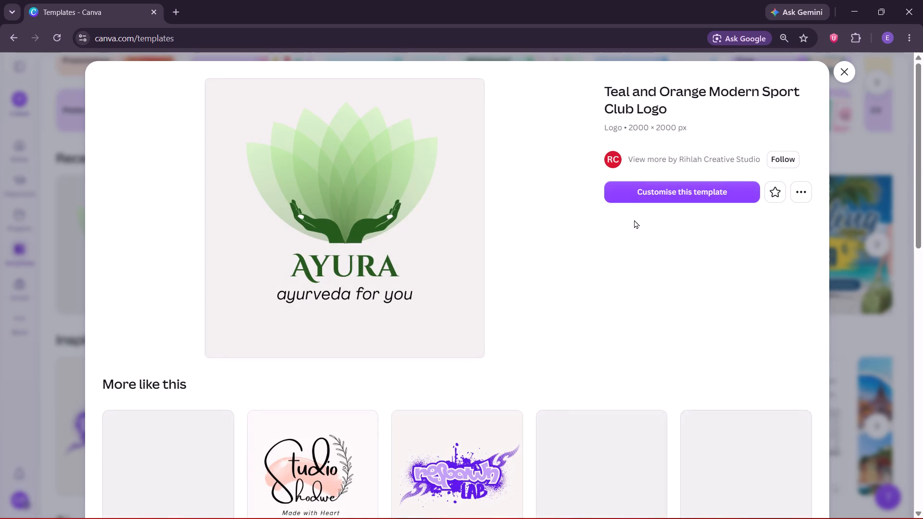
click(658, 186)
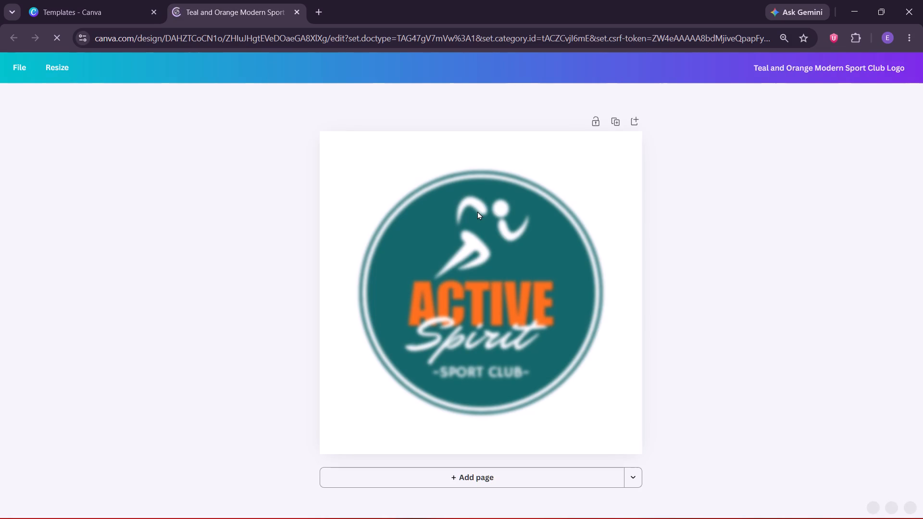
Add a blank second page below the Active Spirit logo and select it.
click(490, 476)
scroll(474, 389, up, 5)
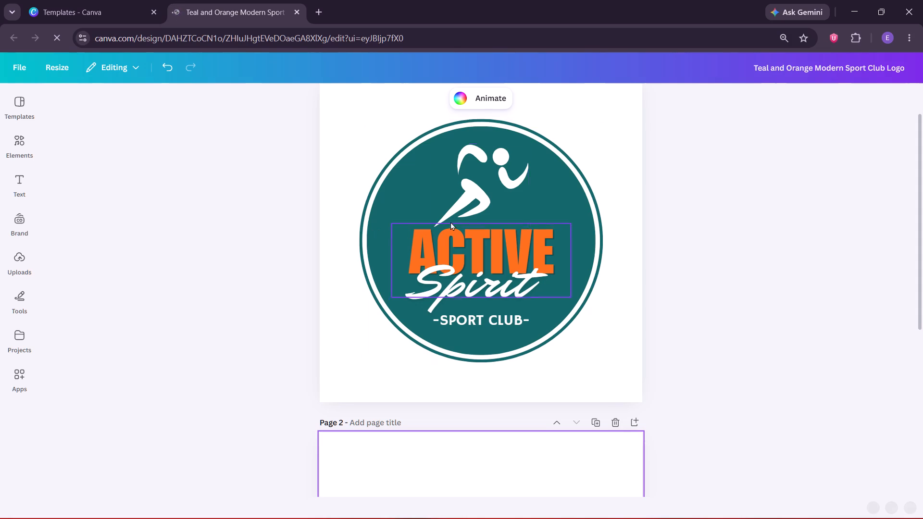
scroll(473, 316, down, 2)
click(473, 318)
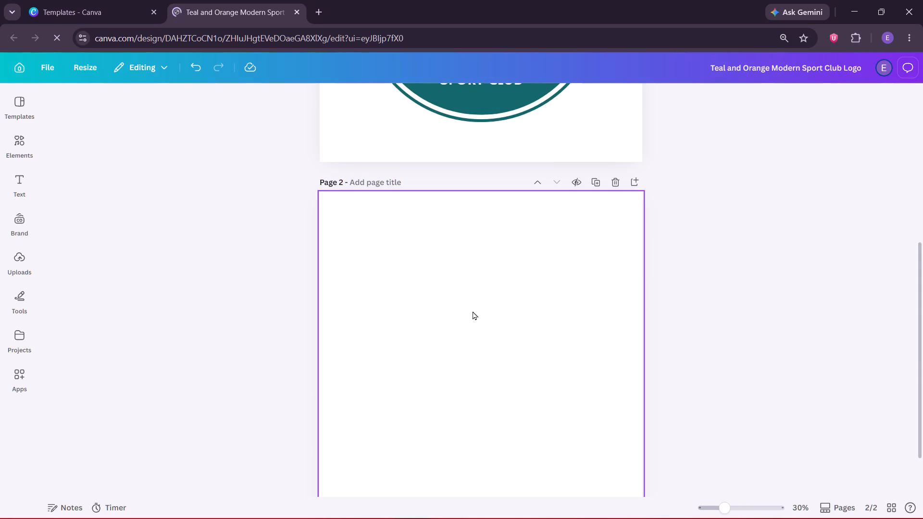
Search the elements for "circle" and add the solid circle shape to page 2.
scroll(472, 309, down, 3)
click(26, 132)
click(122, 108)
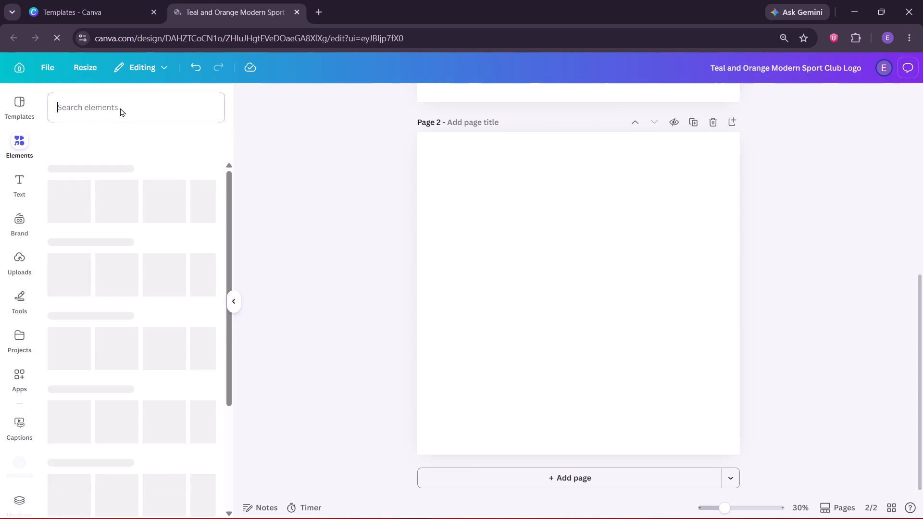
text(circle)
key(Return)
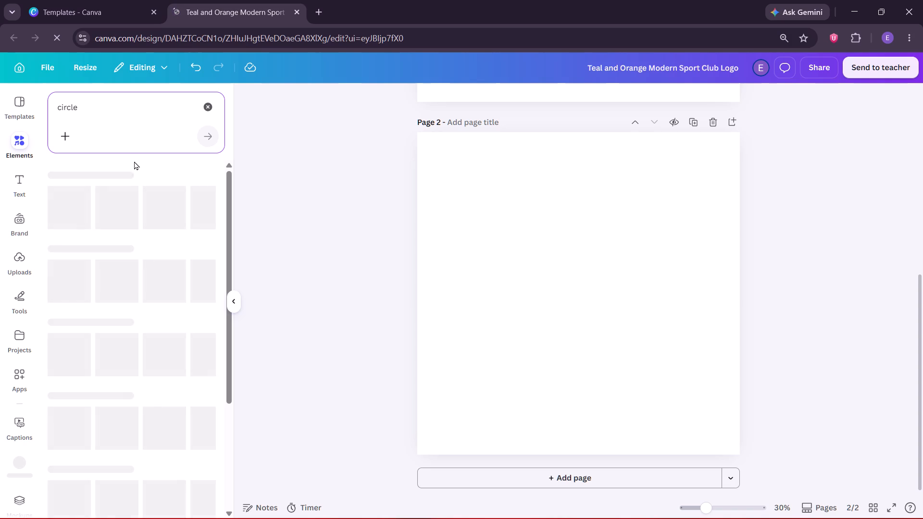
scroll(465, 211, up, 4)
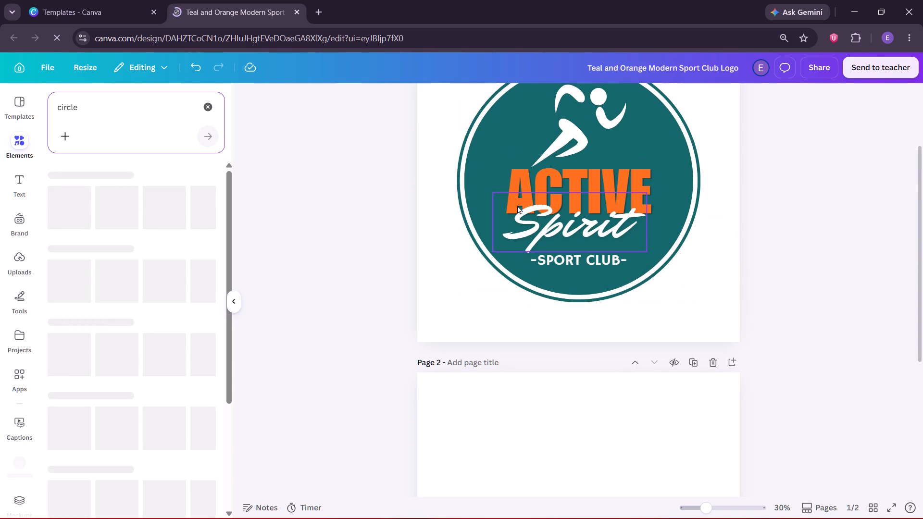
scroll(536, 238, down, 4)
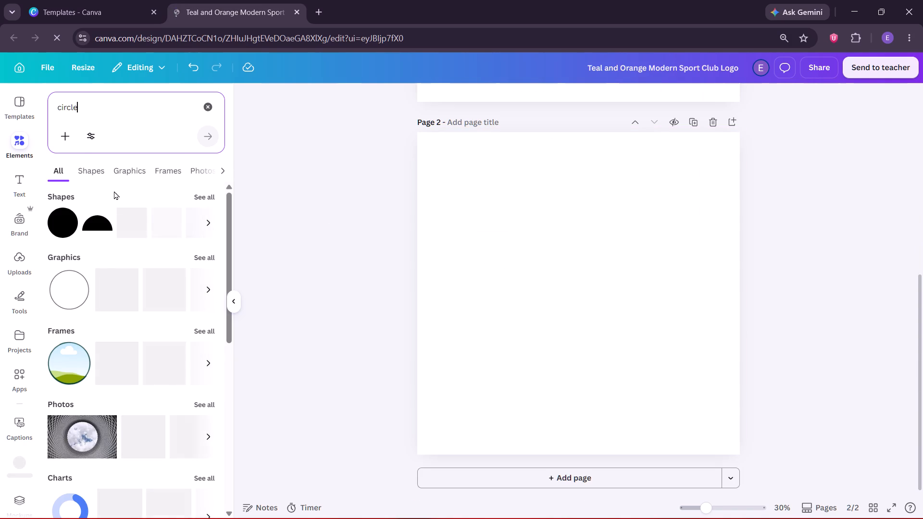
click(209, 193)
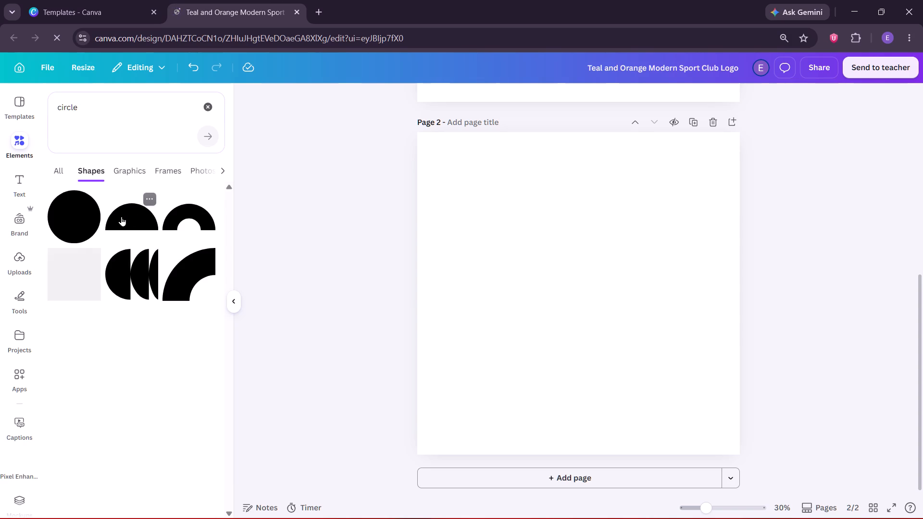
click(71, 217)
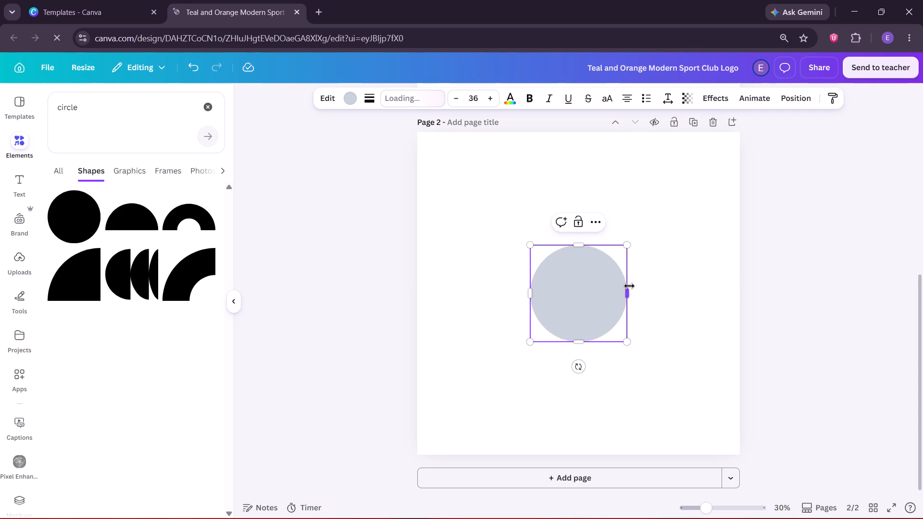
Fill the circle on page 2 with yellow from the default solid colours.
click(643, 283)
click(590, 283)
click(499, 102)
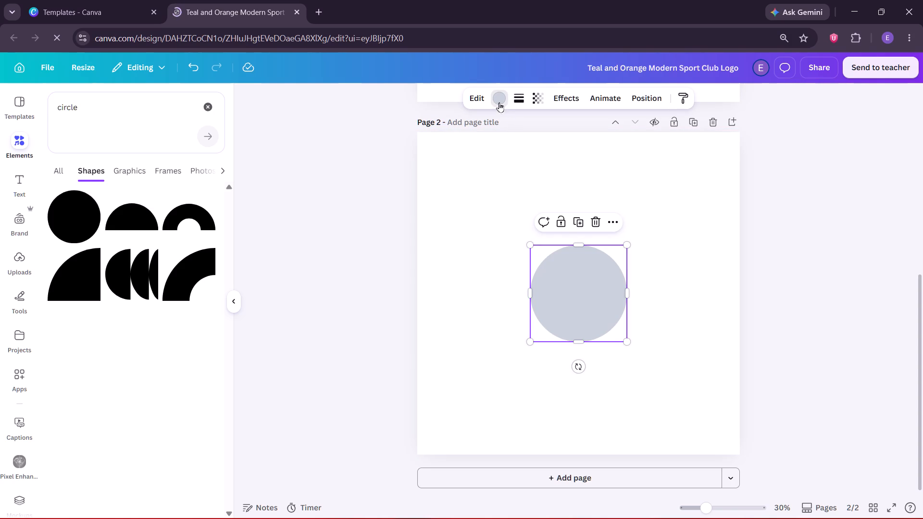
click(55, 218)
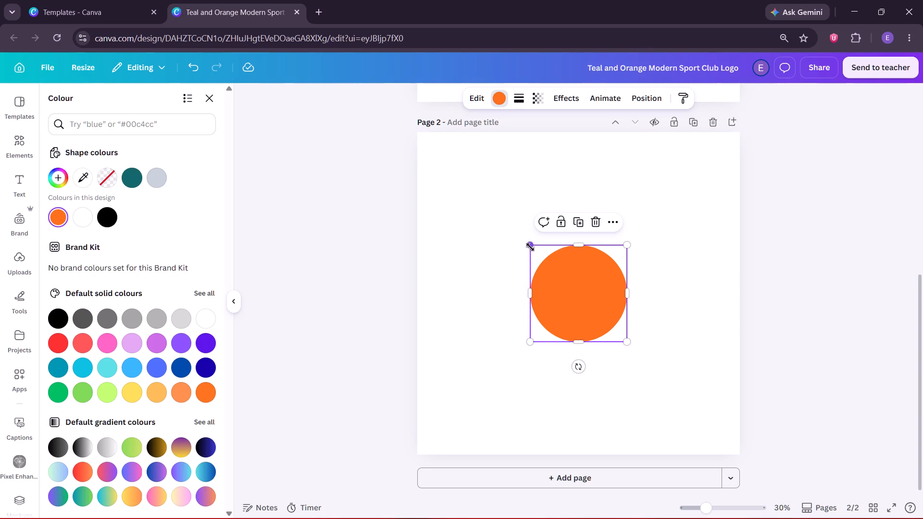
click(134, 386)
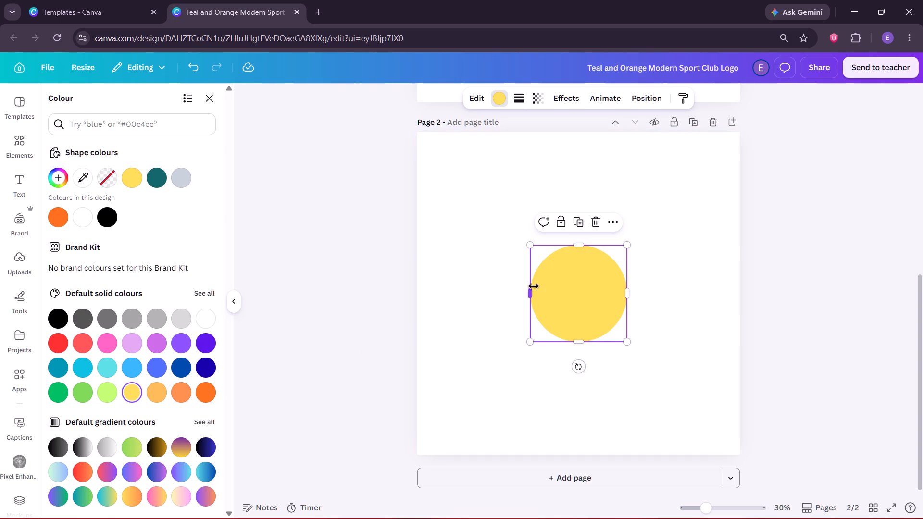
Enlarge the yellow circle slightly by extending its upper-left corner outward.
drag(532, 245, 511, 223)
Examine the text effect settings of the orange ACTIVE title in the page 1 reference logo.
scroll(586, 260, up, 2)
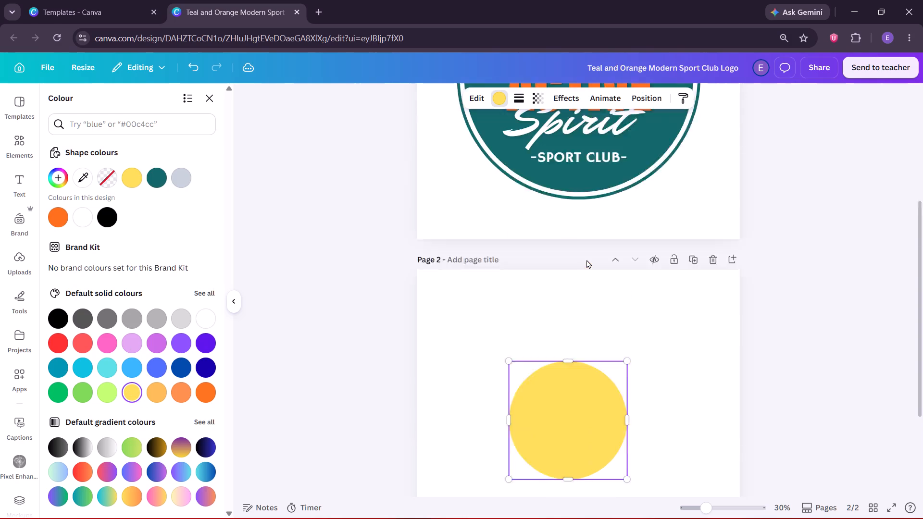
scroll(586, 259, up, 3)
scroll(571, 244, down, 2)
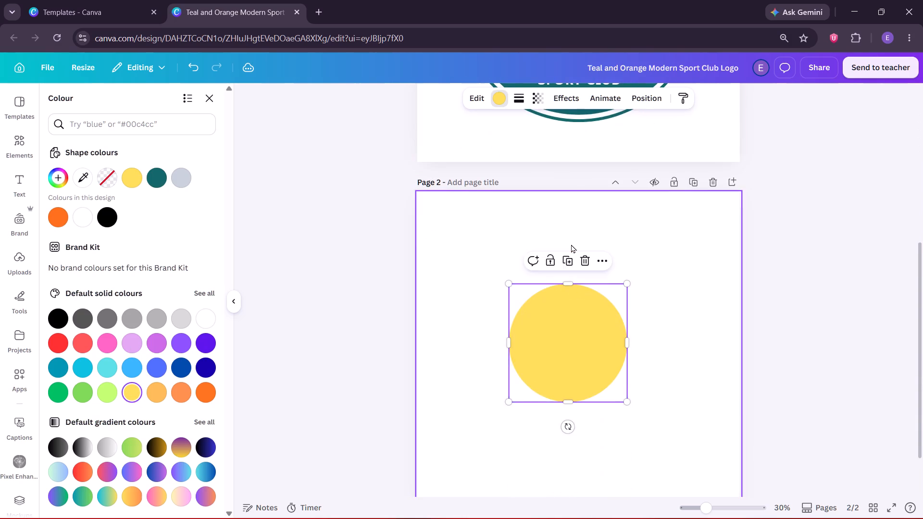
scroll(571, 244, up, 3)
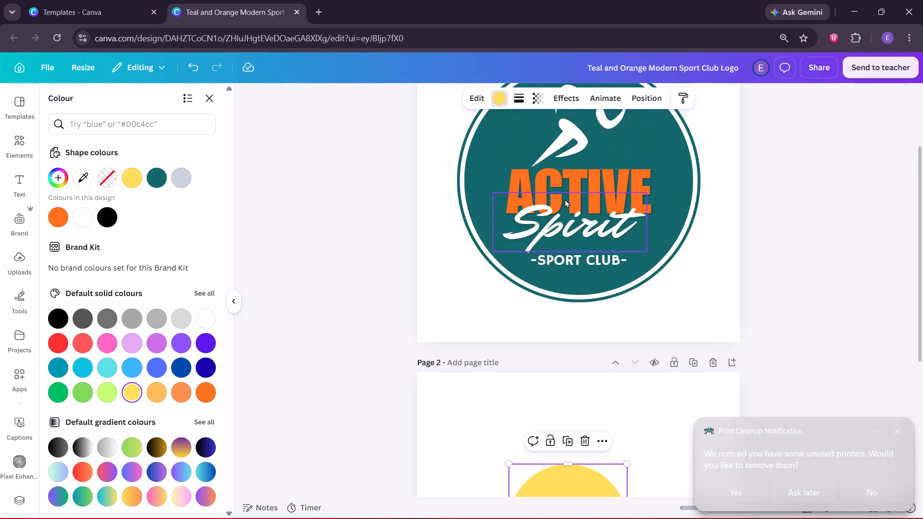
click(561, 184)
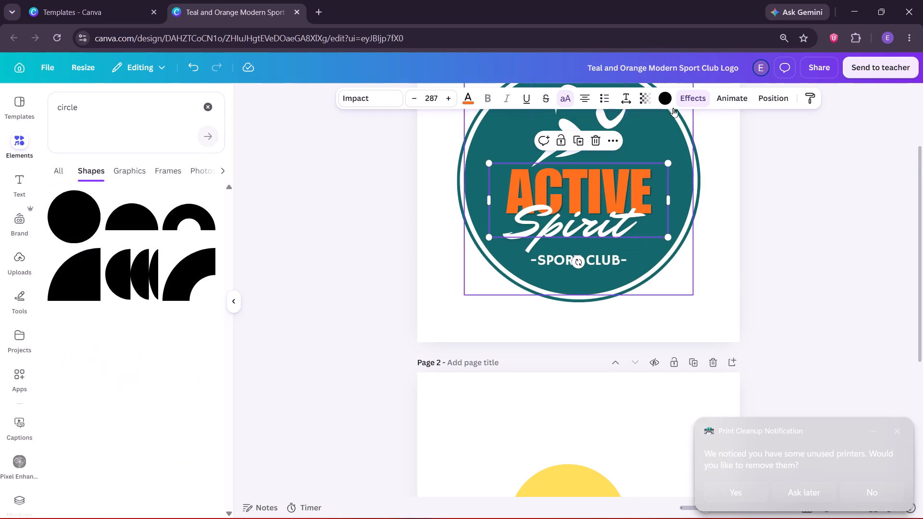
click(692, 93)
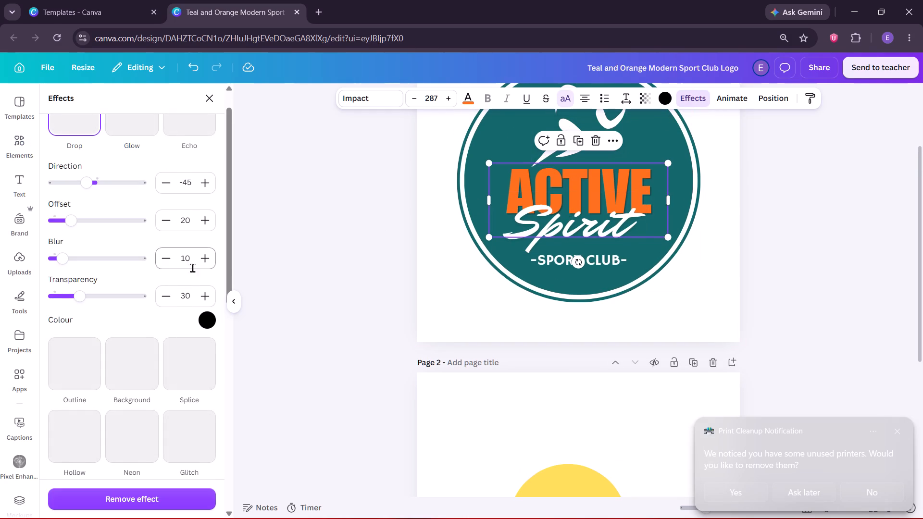
scroll(142, 270, up, 4)
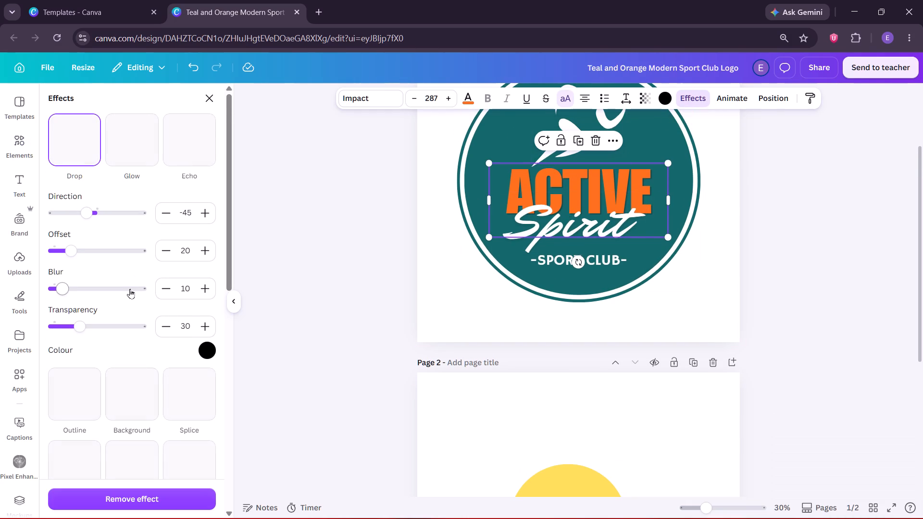
click(783, 234)
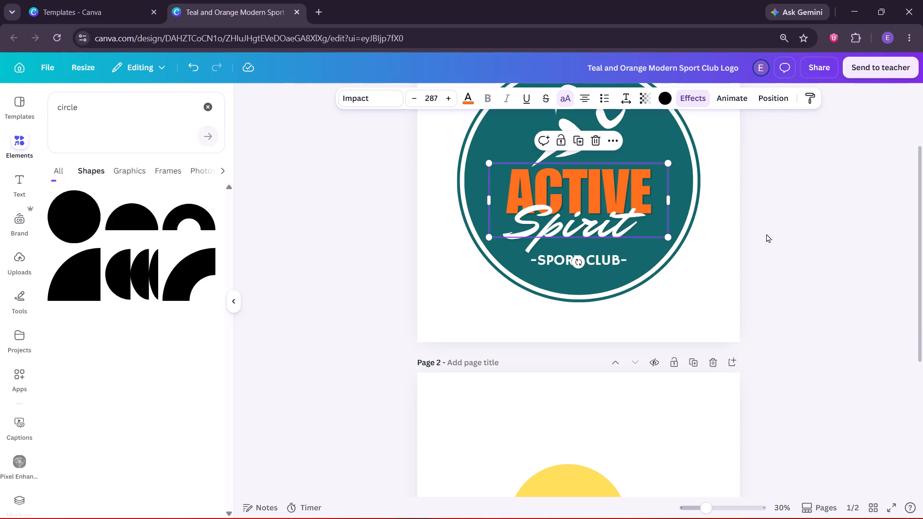
click(775, 289)
Enlarge the yellow circle on page 2 to well over half the page width and centre it on the page.
scroll(614, 313, down, 3)
click(595, 338)
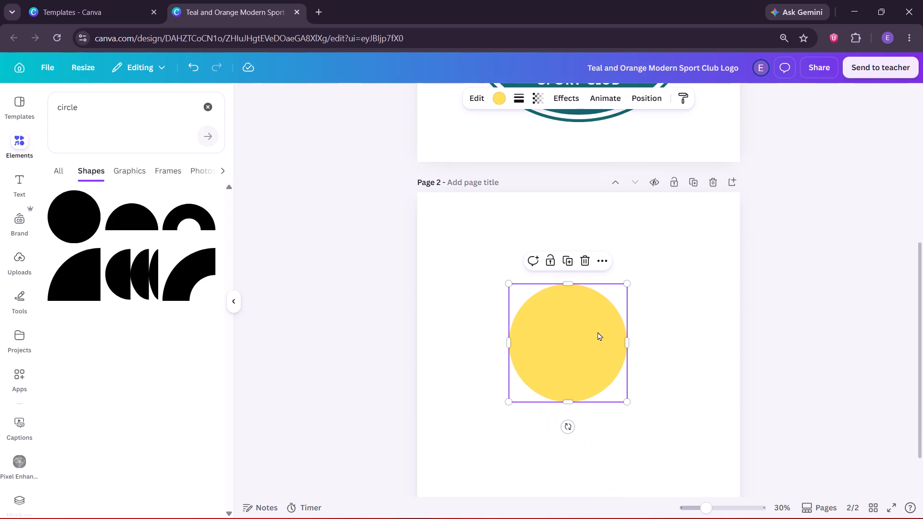
drag(628, 403, 665, 457)
drag(604, 400, 598, 376)
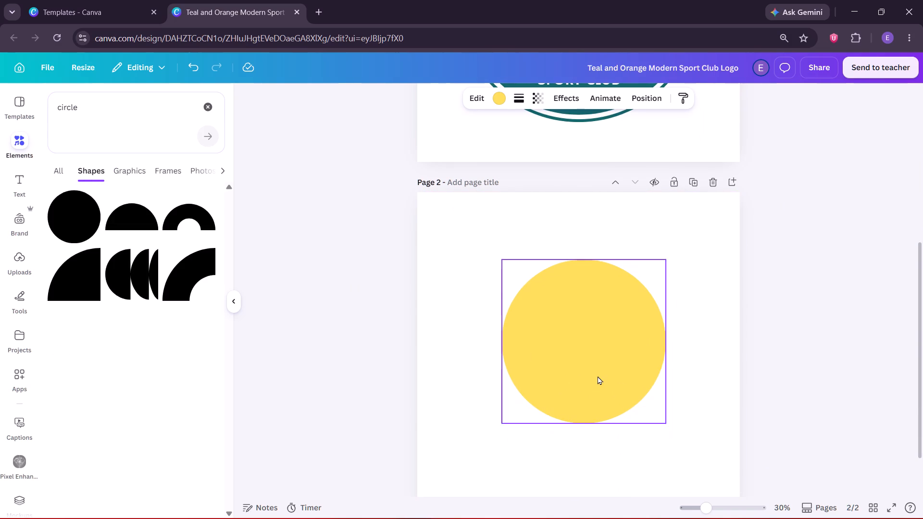
click(598, 376)
scroll(759, 337, down, 2)
drag(611, 304, 608, 304)
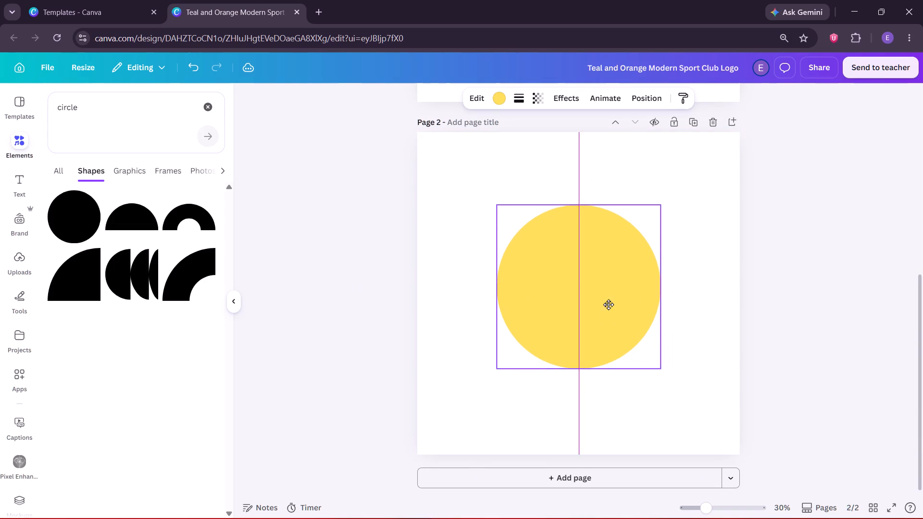
drag(608, 304, 605, 299)
drag(656, 362, 672, 383)
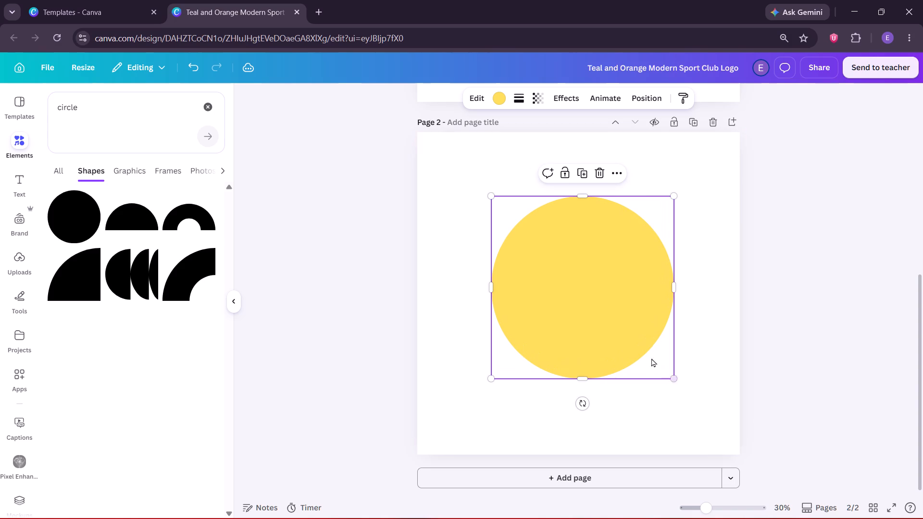
drag(673, 378, 692, 397)
drag(649, 358, 636, 357)
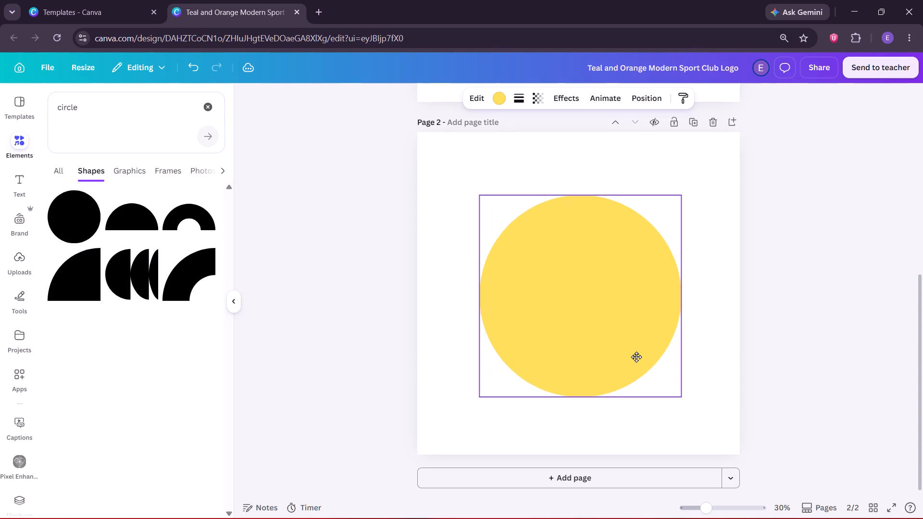
drag(636, 357, 634, 355)
click(780, 339)
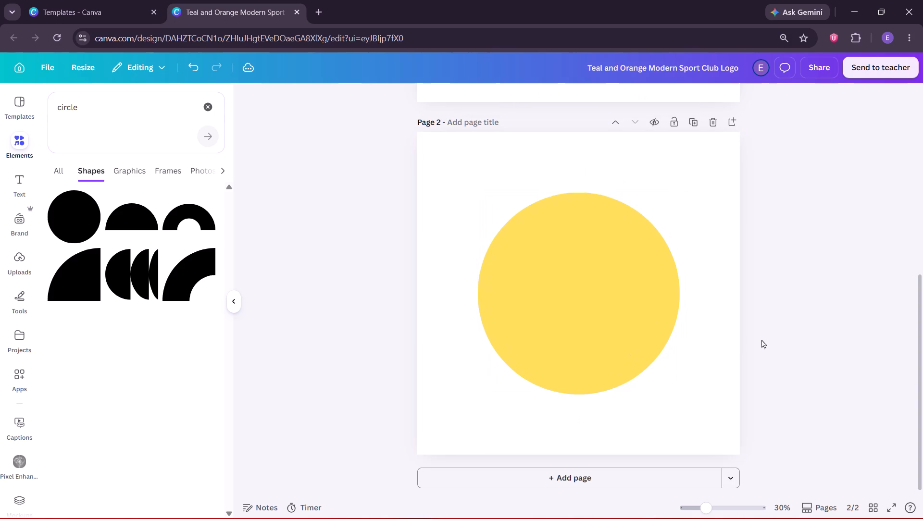
Search the elements for "circle outer line" and add the graphic of thin broken concentric circle lines to page 2.
click(208, 110)
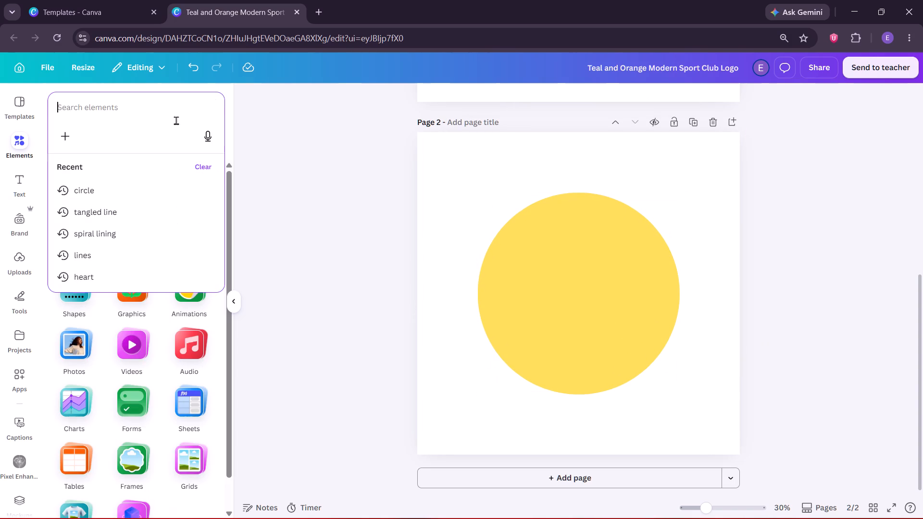
text(circle outer line)
key(Return)
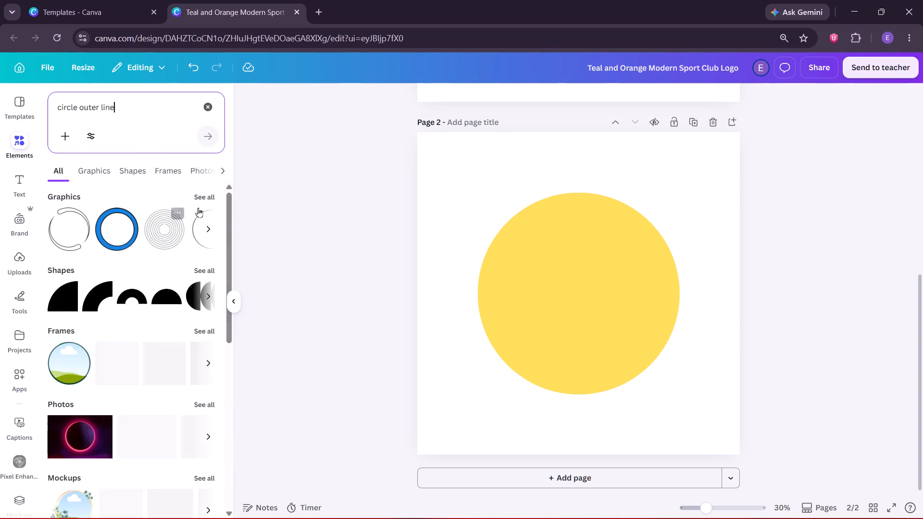
click(206, 194)
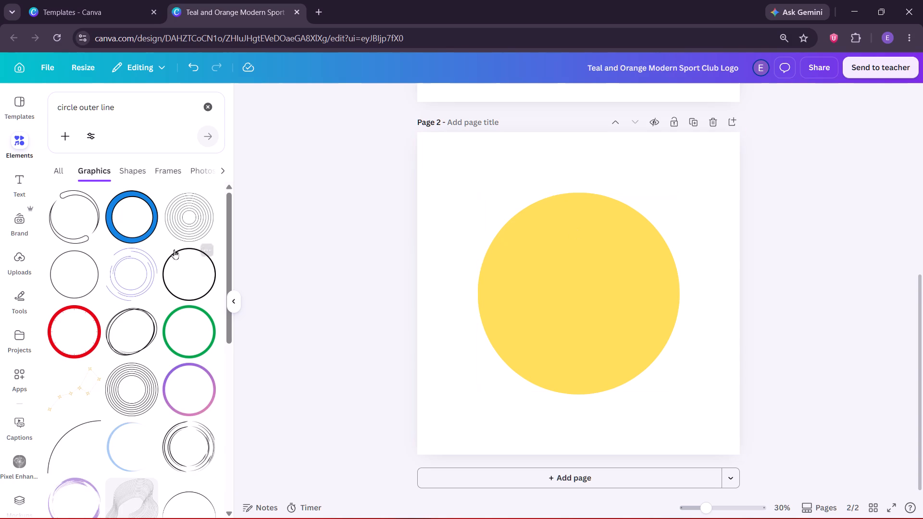
click(119, 266)
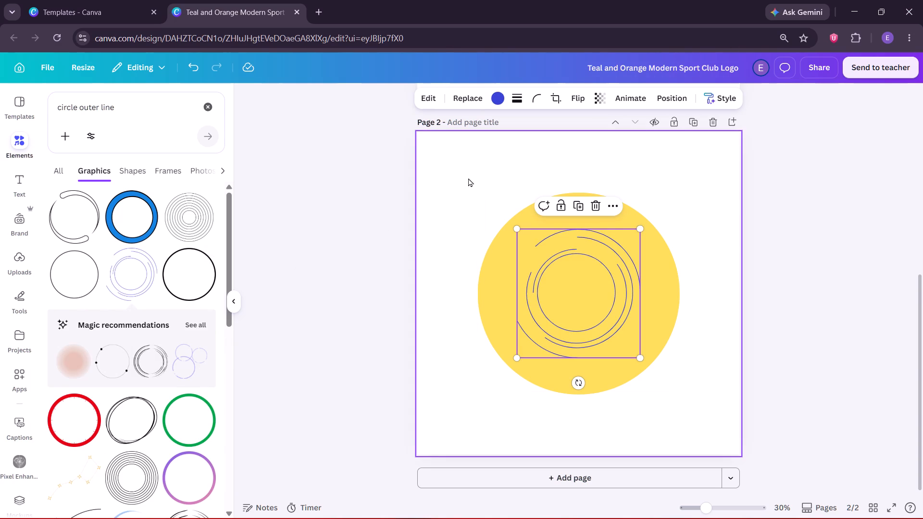
Recolour the concentric line graphic with the yellow already used in this design.
click(497, 98)
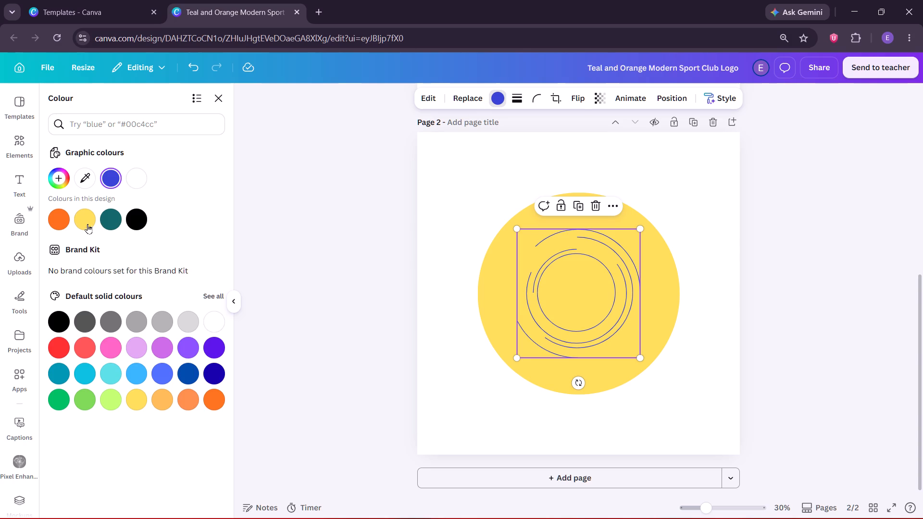
click(87, 223)
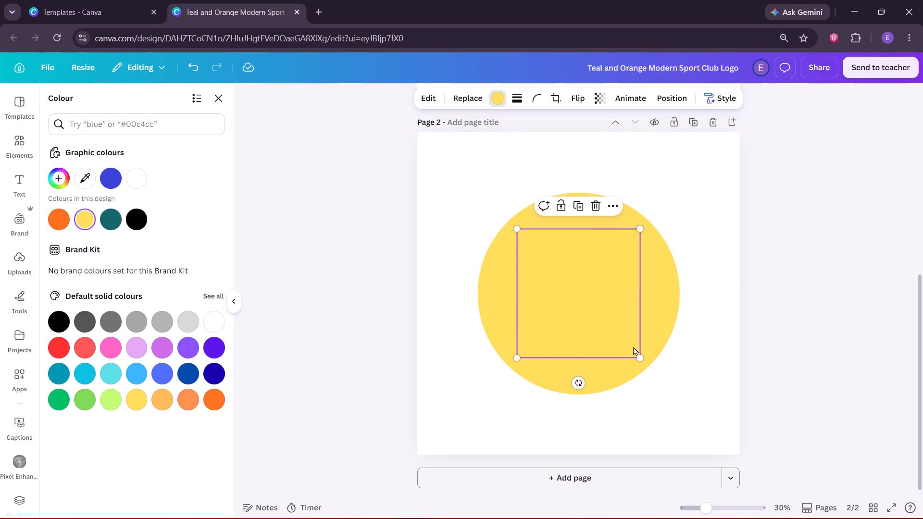
Enlarge the concentric line graphic until its outer arcs extend beyond the yellow circle.
drag(640, 353, 728, 410)
drag(678, 388, 638, 357)
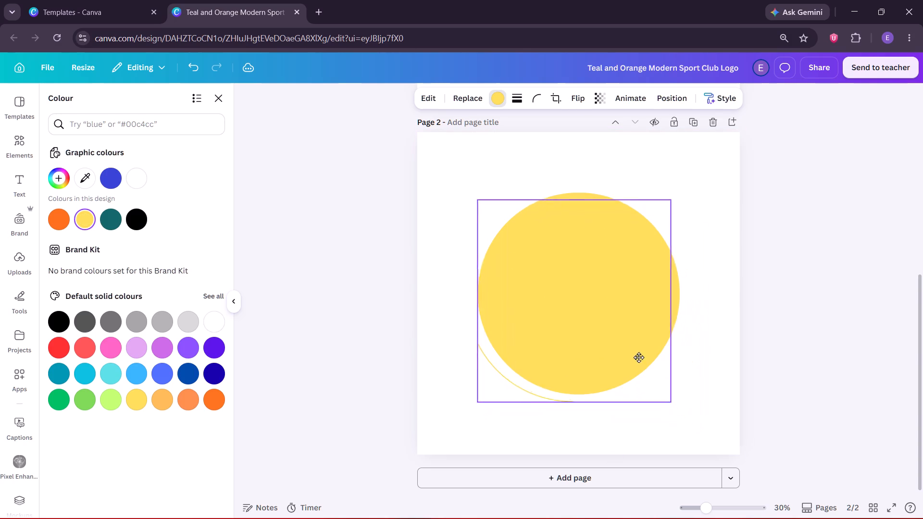
drag(638, 357, 636, 345)
drag(668, 389, 712, 423)
drag(674, 398, 665, 395)
drag(697, 421, 706, 428)
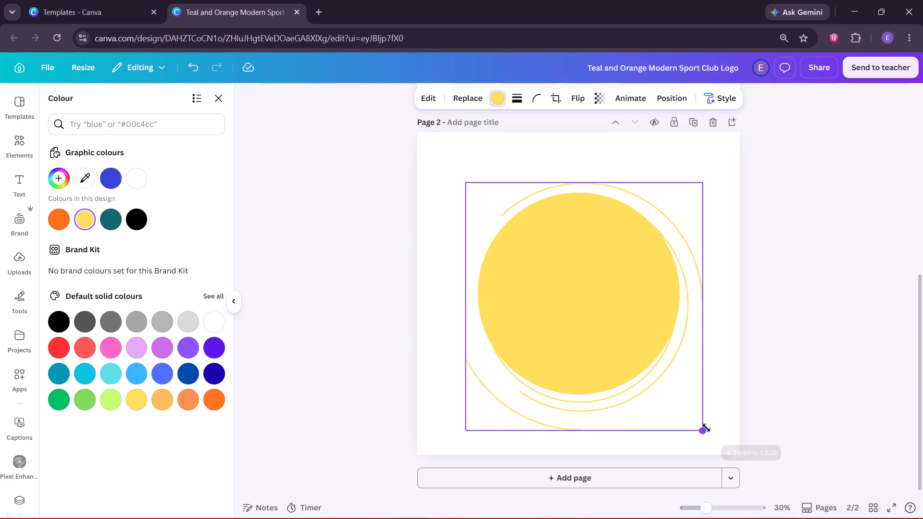
drag(706, 428, 713, 431)
Move the line graphic aside, shrink the yellow circle to under half the page width, and place it near the page centre.
click(627, 361)
drag(612, 358, 742, 360)
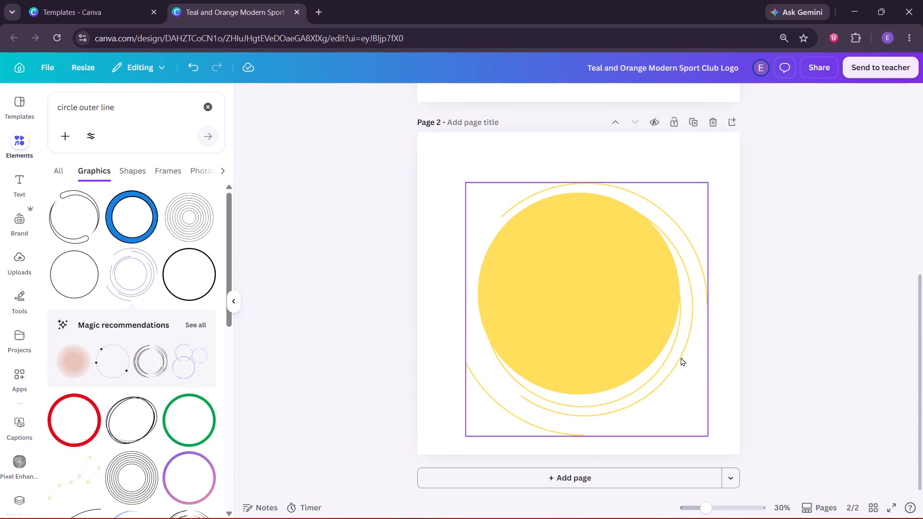
drag(663, 366, 793, 341)
click(564, 301)
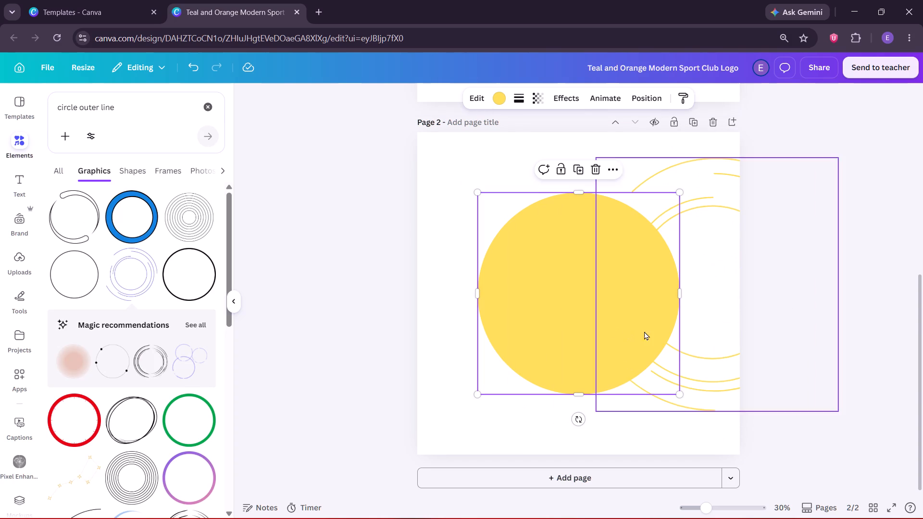
drag(680, 395, 607, 346)
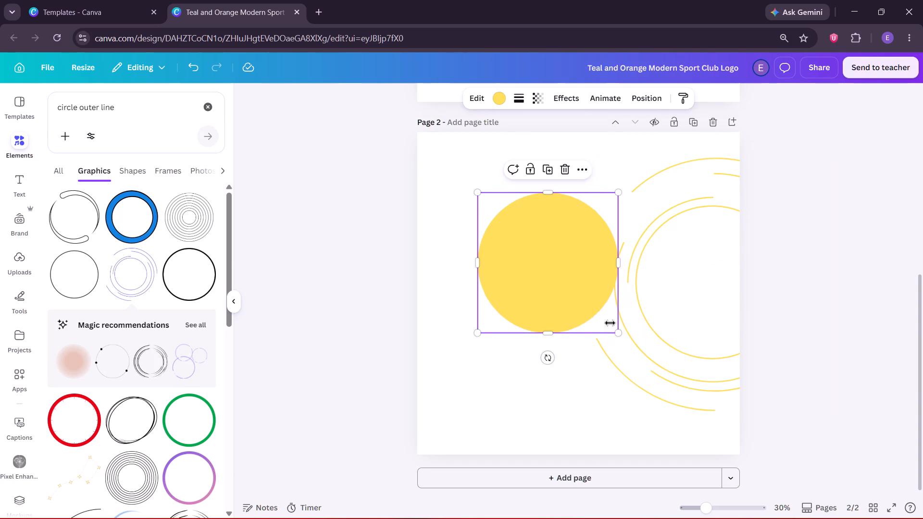
drag(569, 296, 594, 323)
click(645, 358)
Move the concentric line graphic back to the centre of page 2 so its rings surround the yellow circle.
click(683, 338)
drag(685, 337, 649, 339)
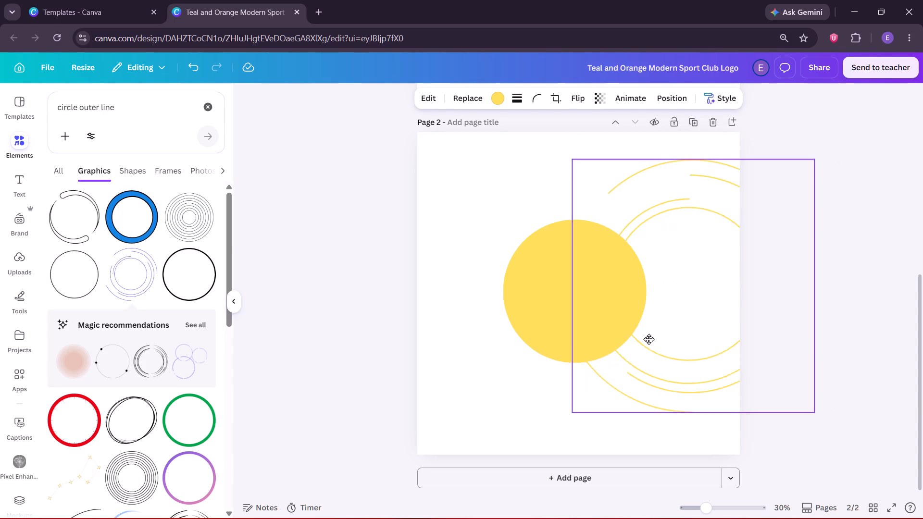
drag(649, 339, 548, 346)
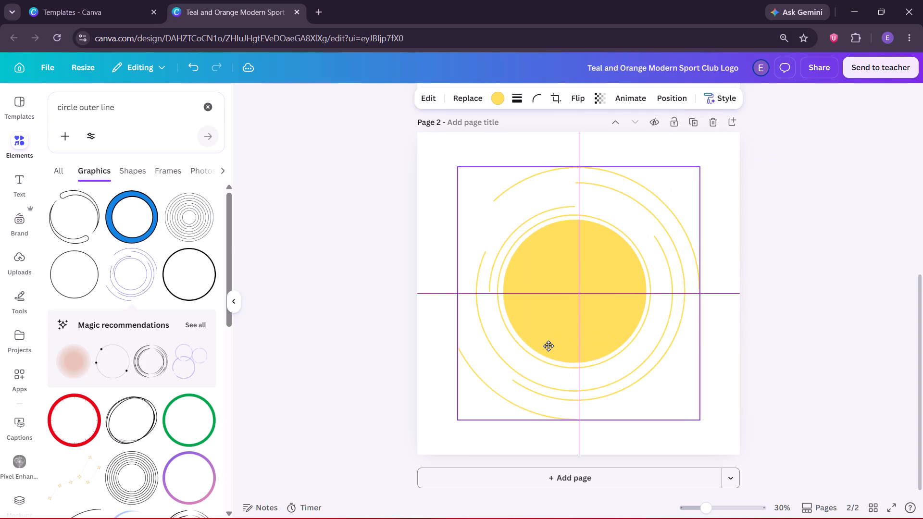
drag(548, 346, 545, 346)
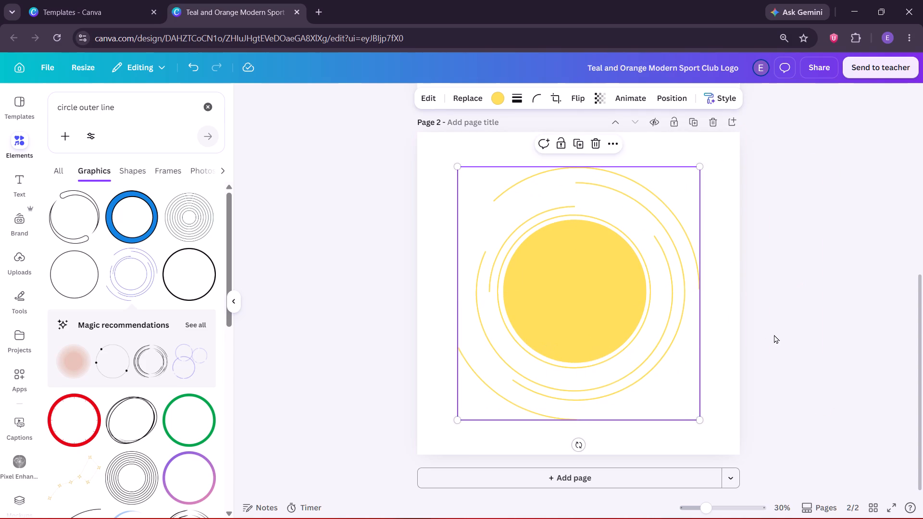
click(775, 334)
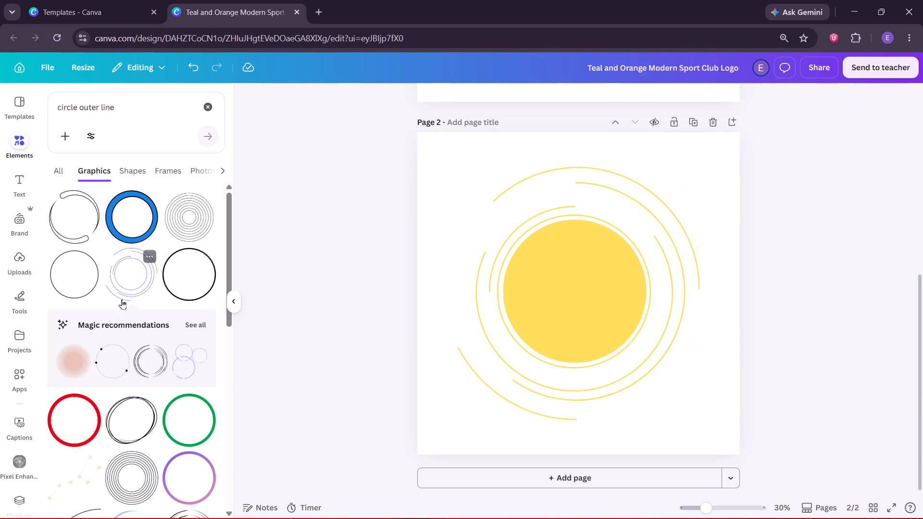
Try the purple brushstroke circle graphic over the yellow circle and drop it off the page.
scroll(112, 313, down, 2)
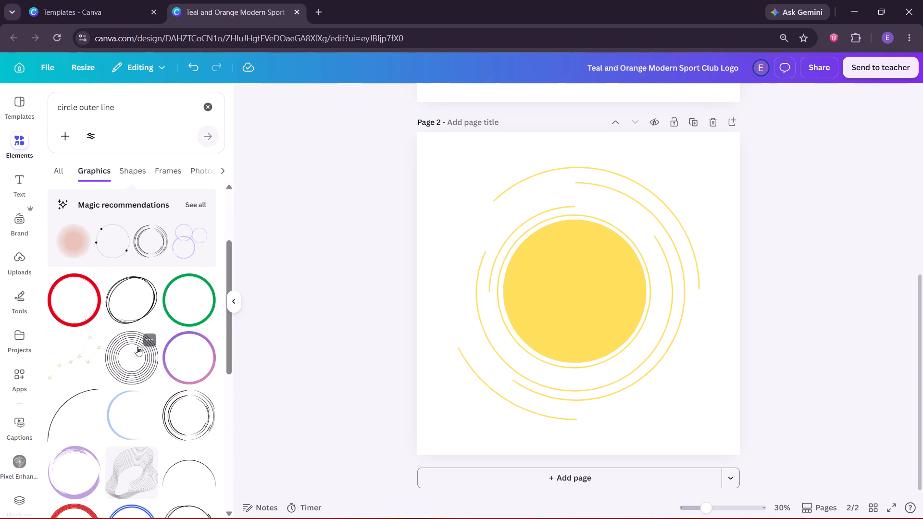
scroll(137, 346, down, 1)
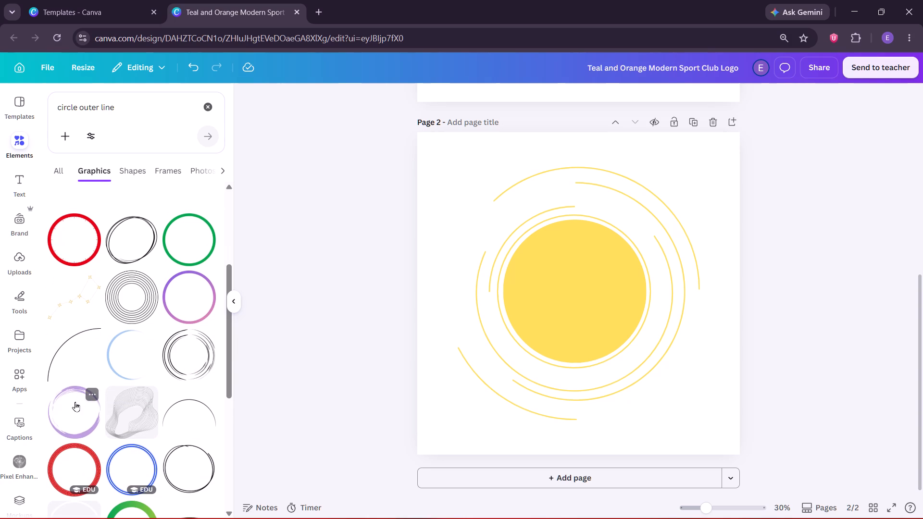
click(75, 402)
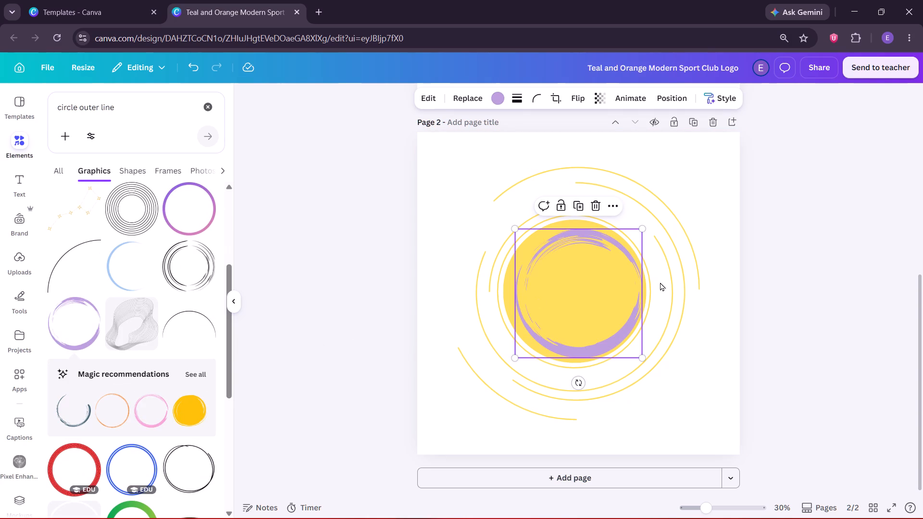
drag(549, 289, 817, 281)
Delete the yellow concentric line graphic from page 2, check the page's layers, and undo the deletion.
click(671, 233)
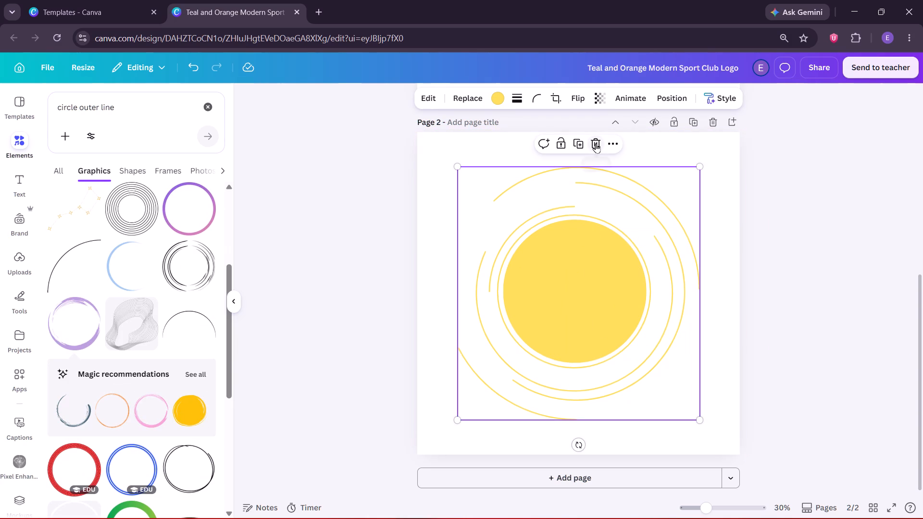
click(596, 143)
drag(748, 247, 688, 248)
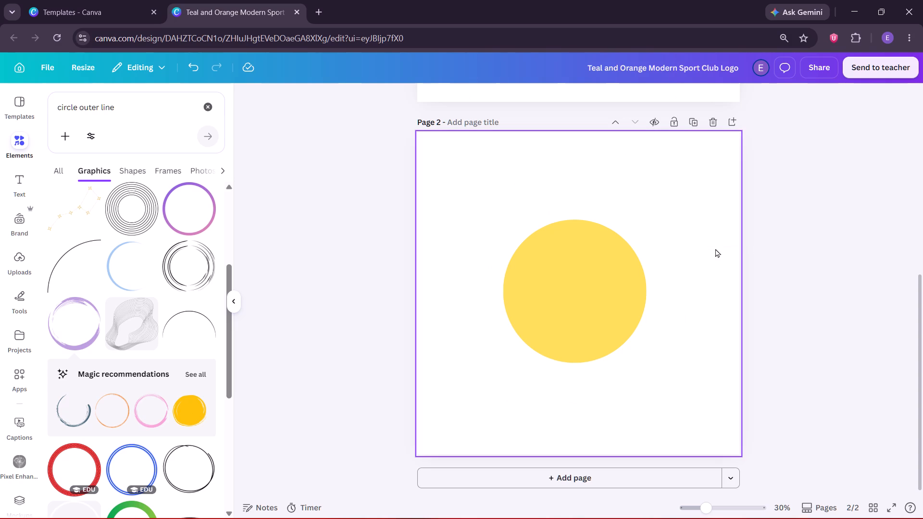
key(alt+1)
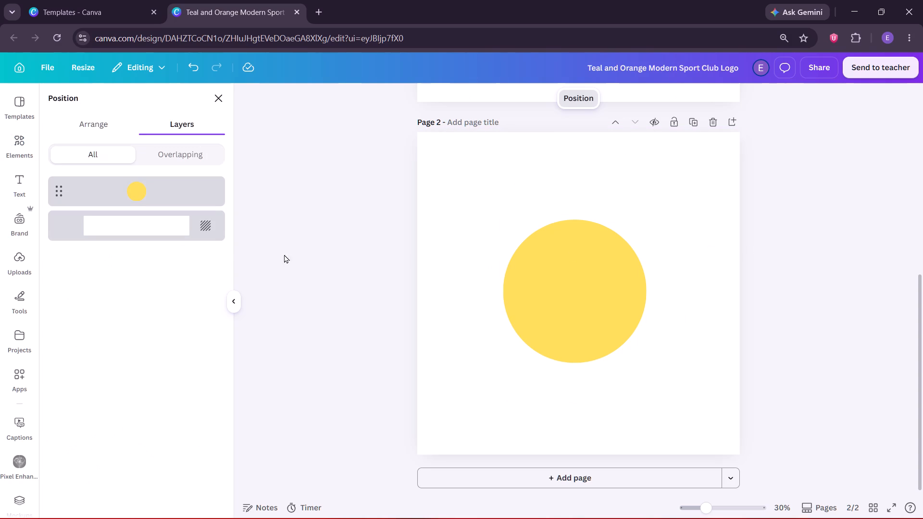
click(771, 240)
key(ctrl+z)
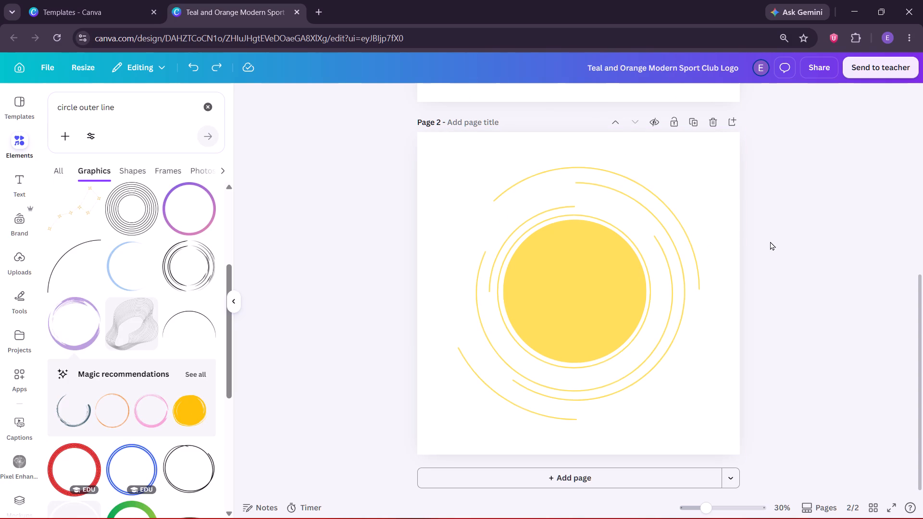
Undo the removal of the purple brushstroke ring and move the ring toward the upper-left area of page 2.
key(ctrl+z)
drag(586, 248, 489, 210)
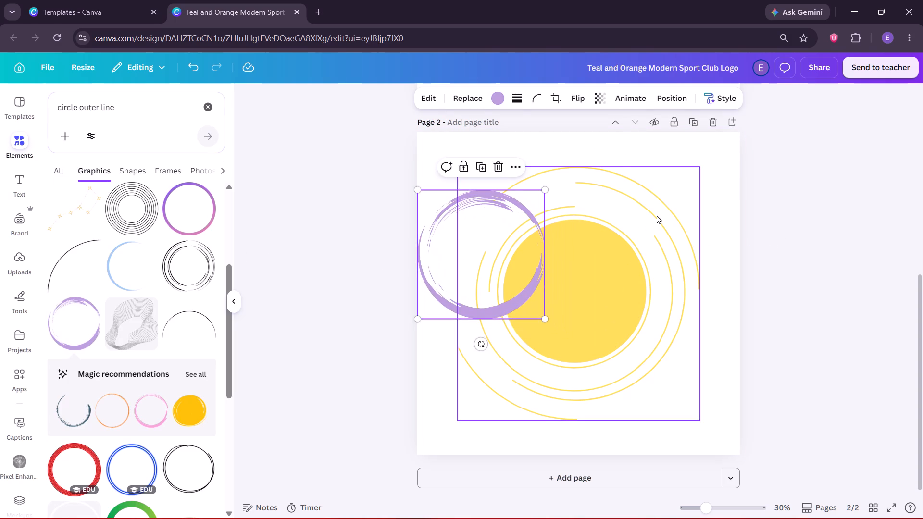
Delete the yellow concentric line graphic surrounding the circle on page 2.
click(657, 215)
click(593, 147)
click(502, 211)
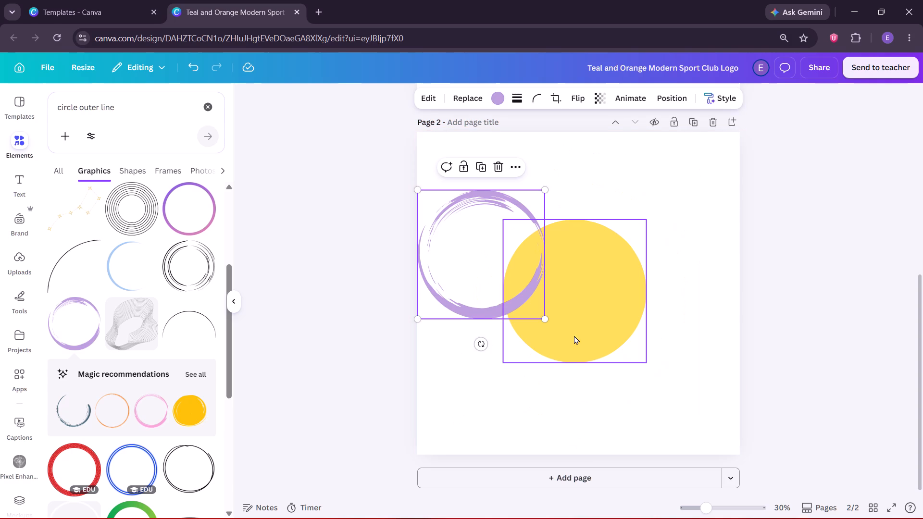
Enlarge the yellow circle to slightly over half the page width and reposition it near the centre of page 2.
click(576, 307)
drag(648, 363, 684, 384)
drag(627, 356, 614, 349)
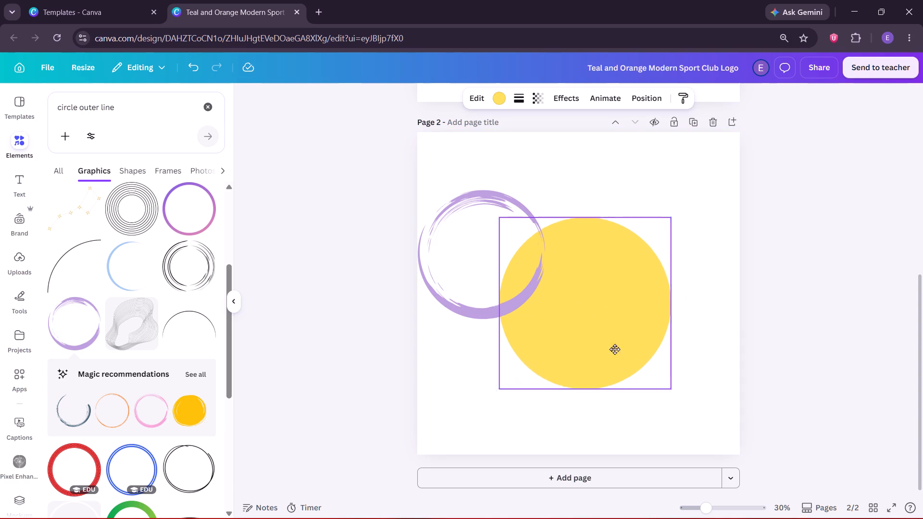
drag(614, 349, 618, 338)
Enlarge the purple brushstroke ring to about 70% of the page width and position it around the yellow circle.
click(475, 284)
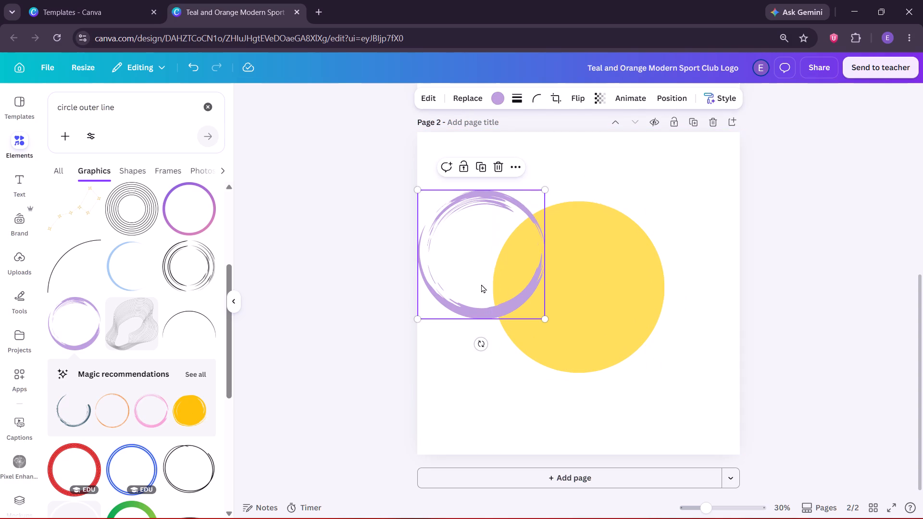
drag(546, 320, 663, 377)
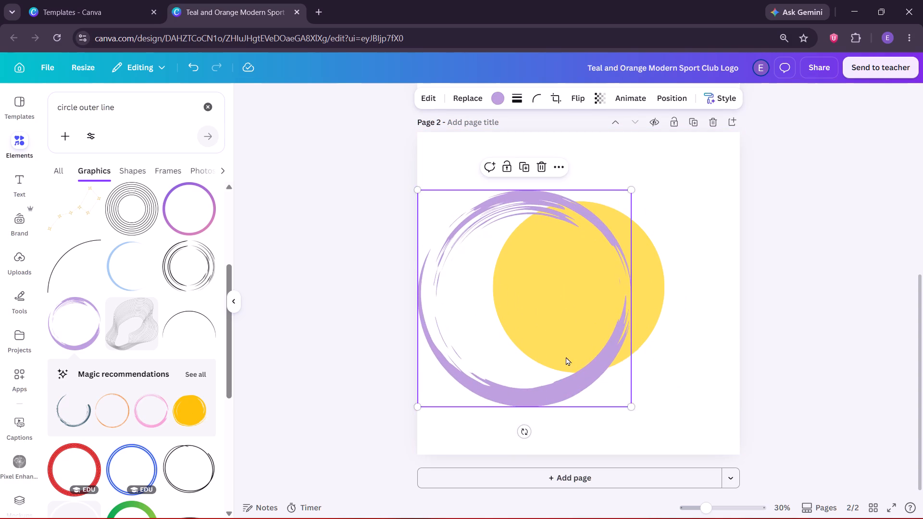
drag(540, 348, 590, 335)
drag(683, 396, 688, 399)
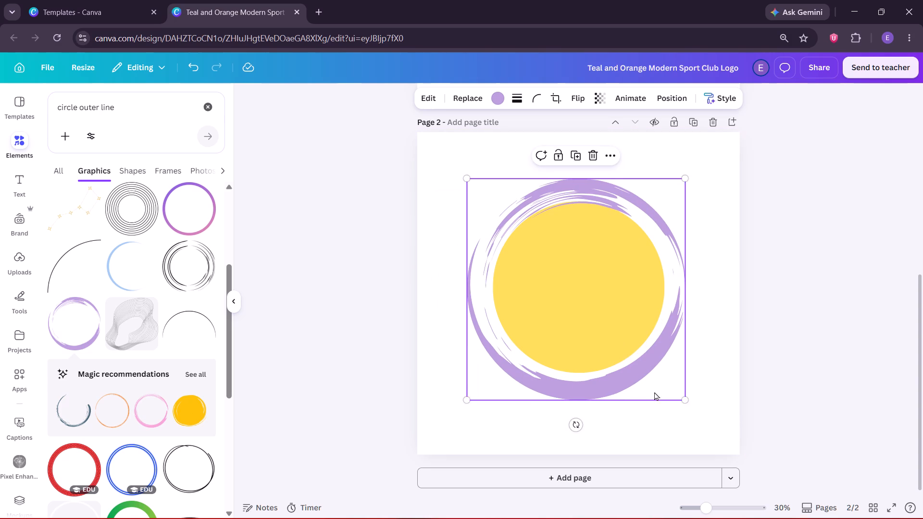
drag(654, 392, 652, 383)
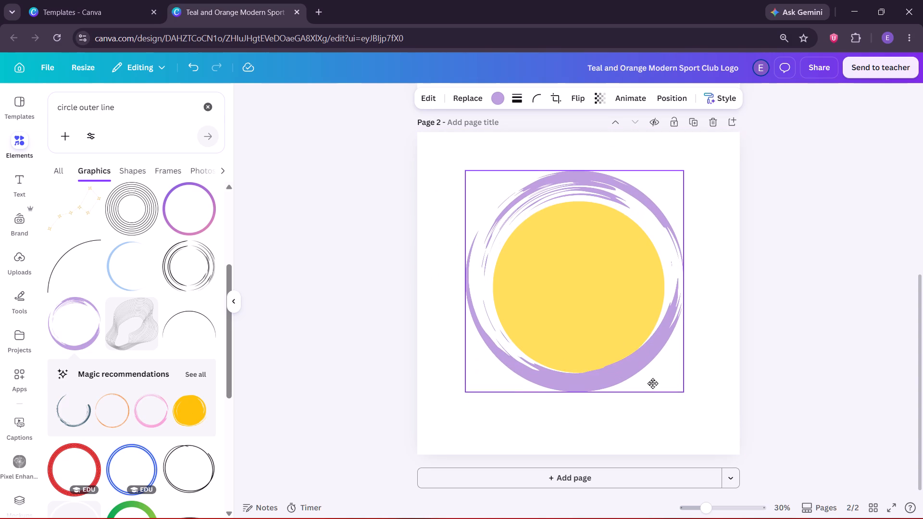
drag(652, 383, 653, 386)
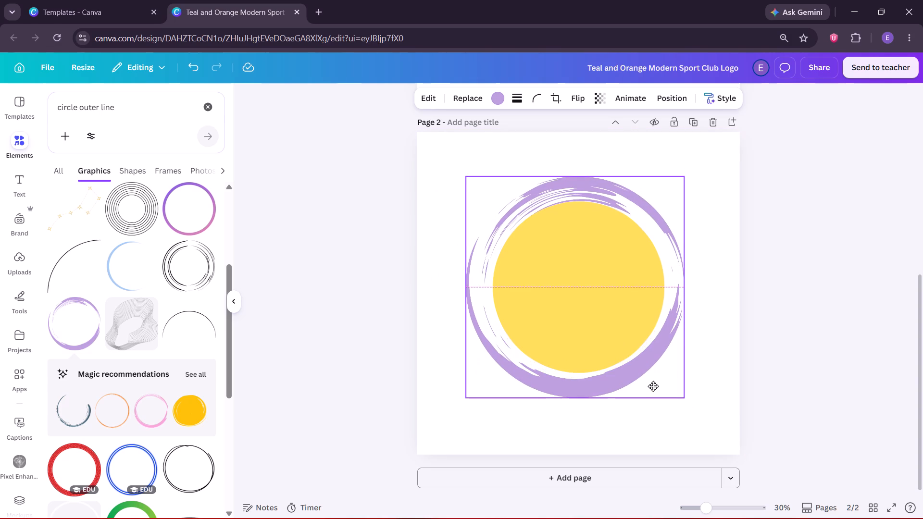
drag(653, 386, 652, 384)
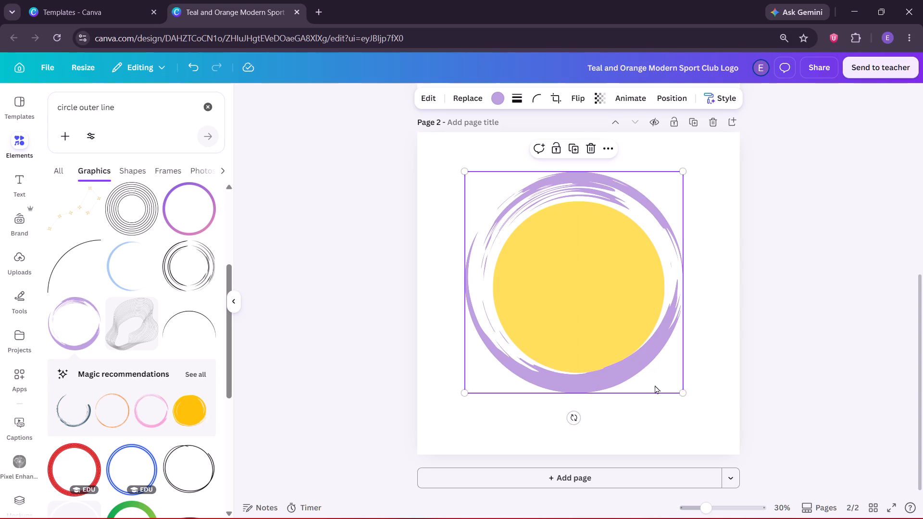
drag(683, 392, 690, 399)
click(793, 359)
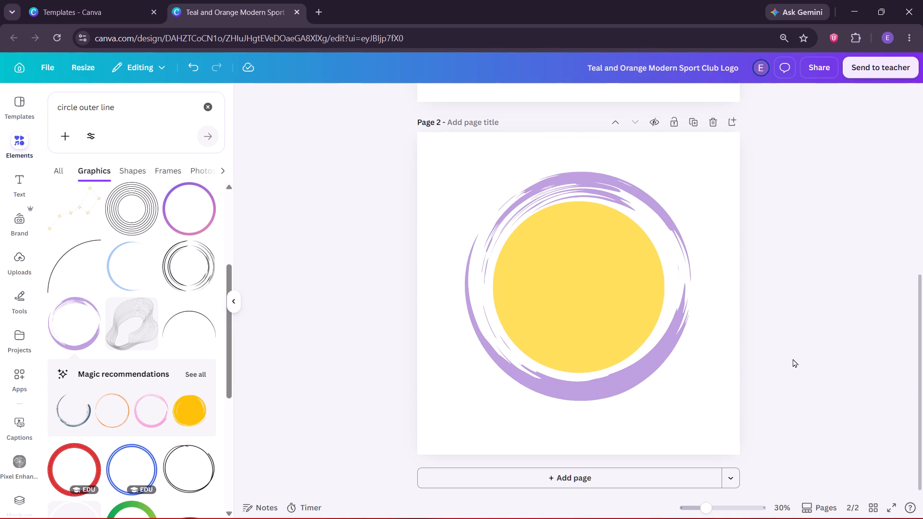
Recolour the purple brushstroke ring with the design's yellow, trying orange #ff711c along the way.
click(667, 225)
click(495, 105)
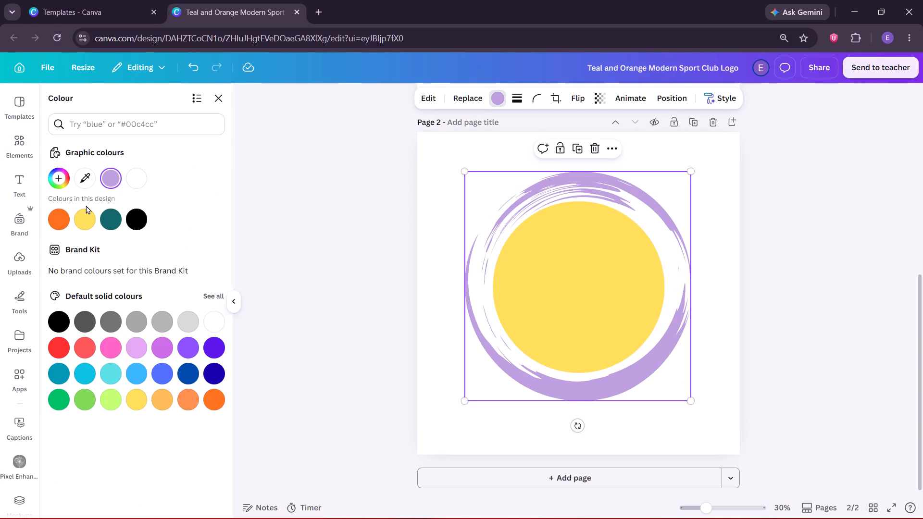
click(89, 223)
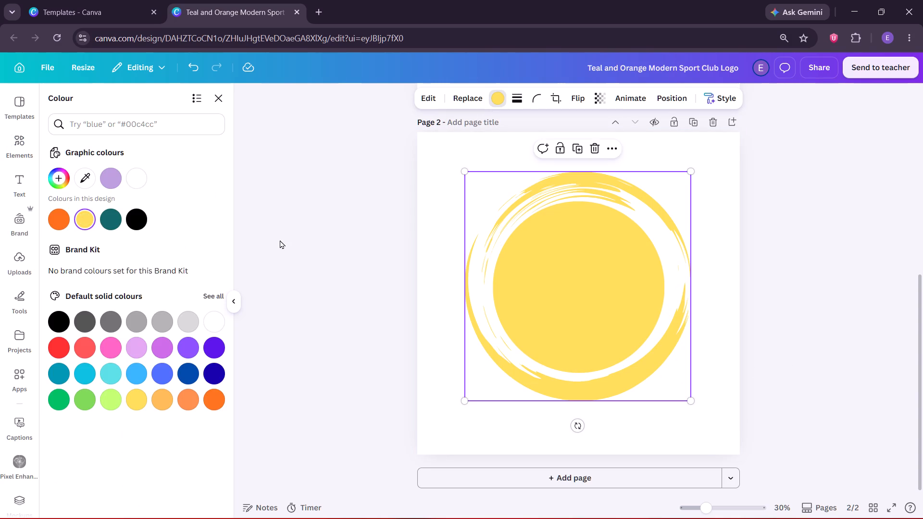
click(52, 226)
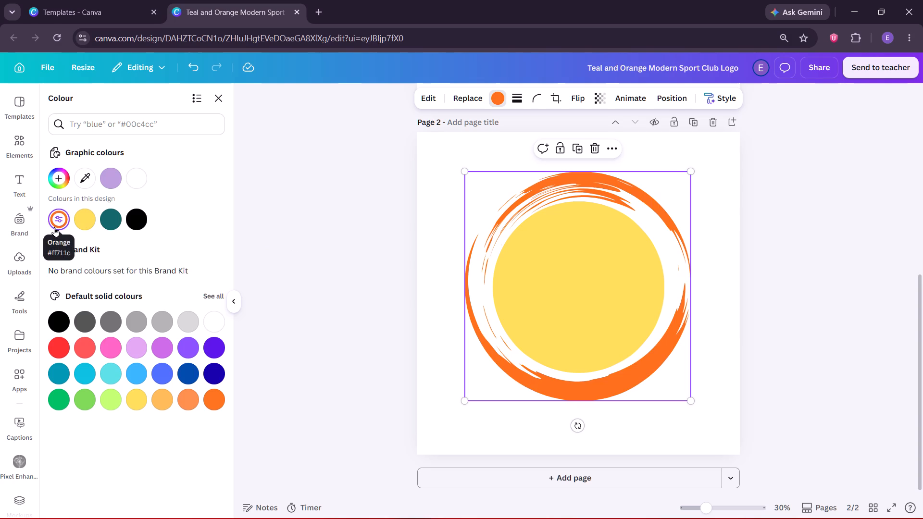
click(79, 223)
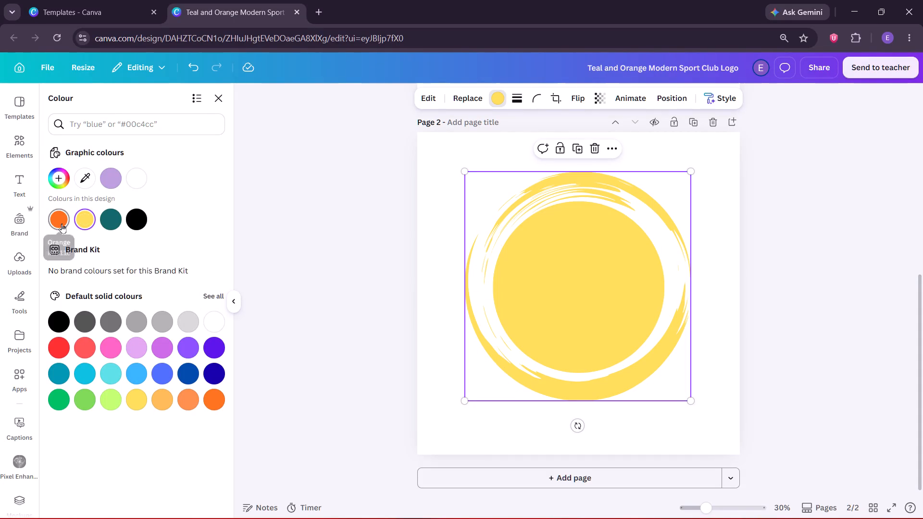
click(598, 279)
click(806, 278)
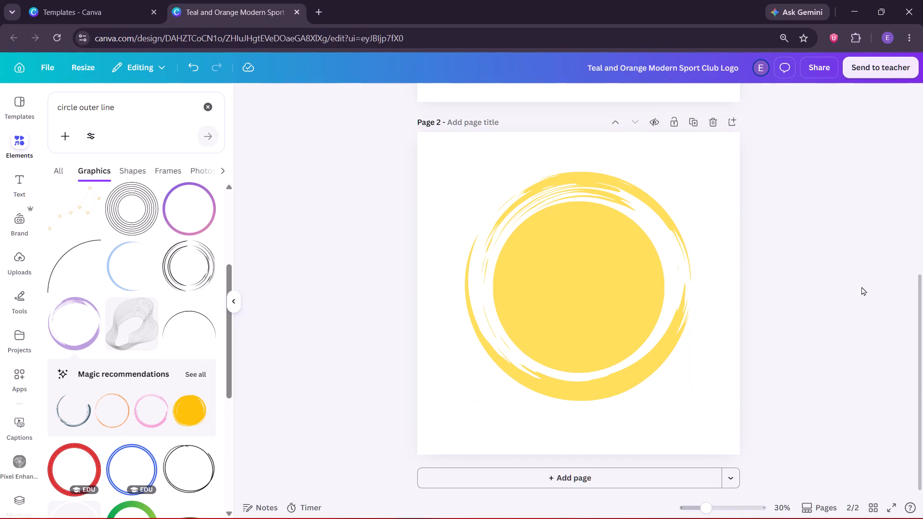
Select the inner circle from the page's layers and recolour it orange #ff711c.
key(alt+1)
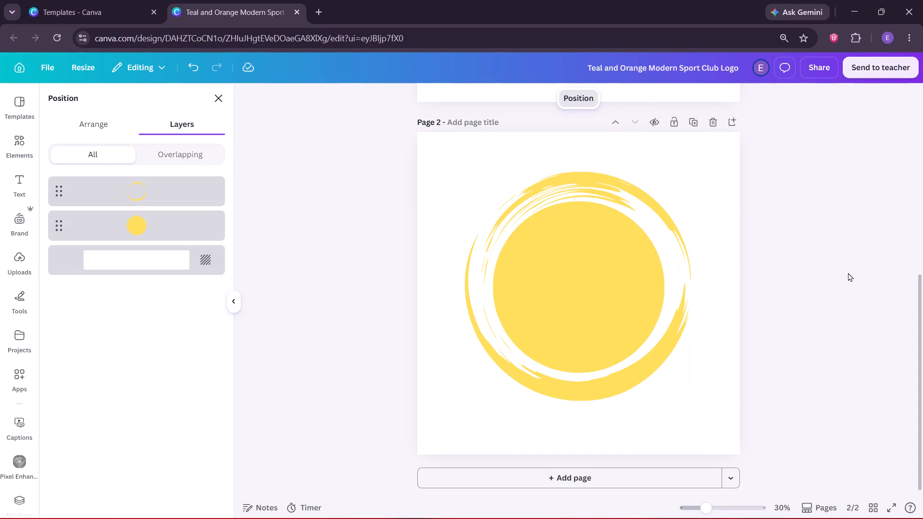
click(144, 210)
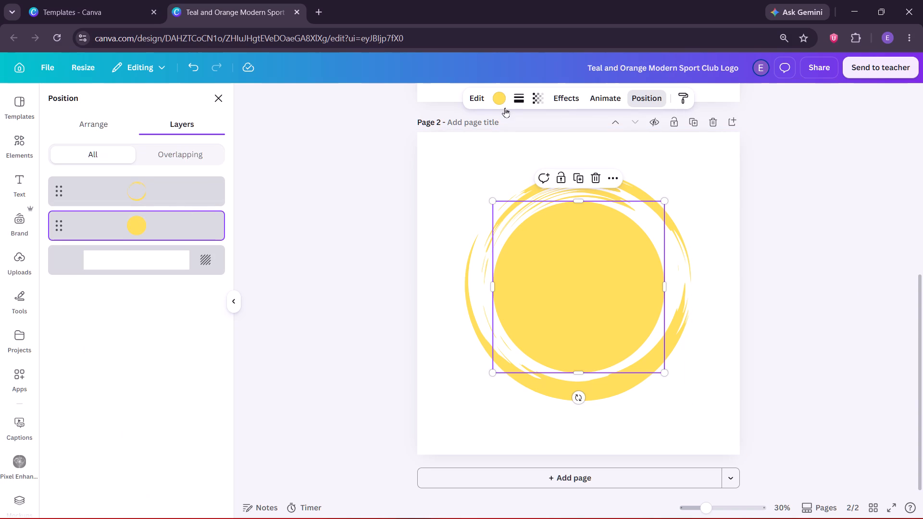
click(502, 99)
click(57, 222)
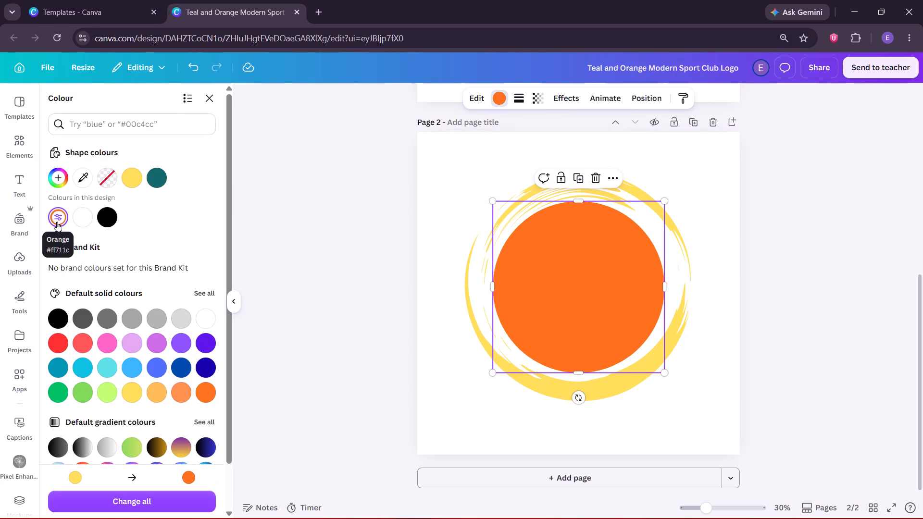
click(298, 257)
click(298, 257)
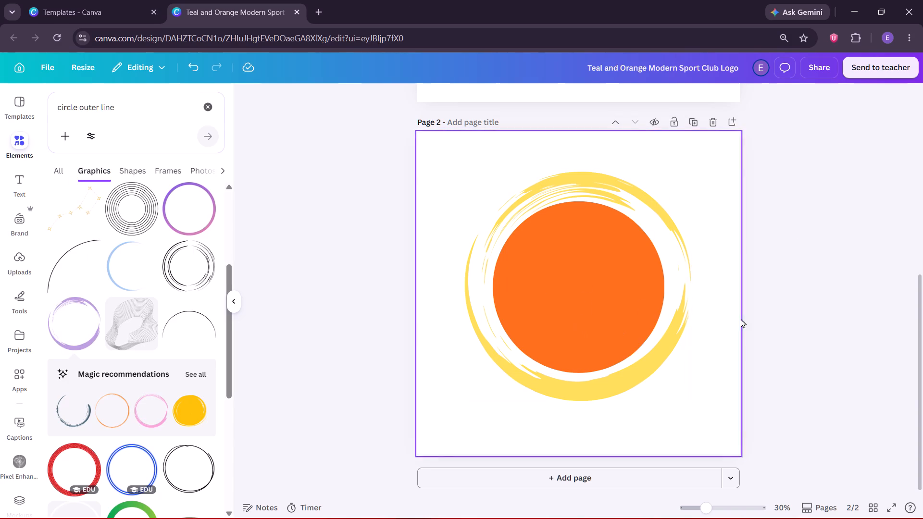
Compare the Active Spirit logo on page 1 with the ring and circle design on page 2, and browse the circle graphics.
scroll(767, 325, up, 2)
scroll(608, 322, up, 2)
scroll(604, 321, down, 2)
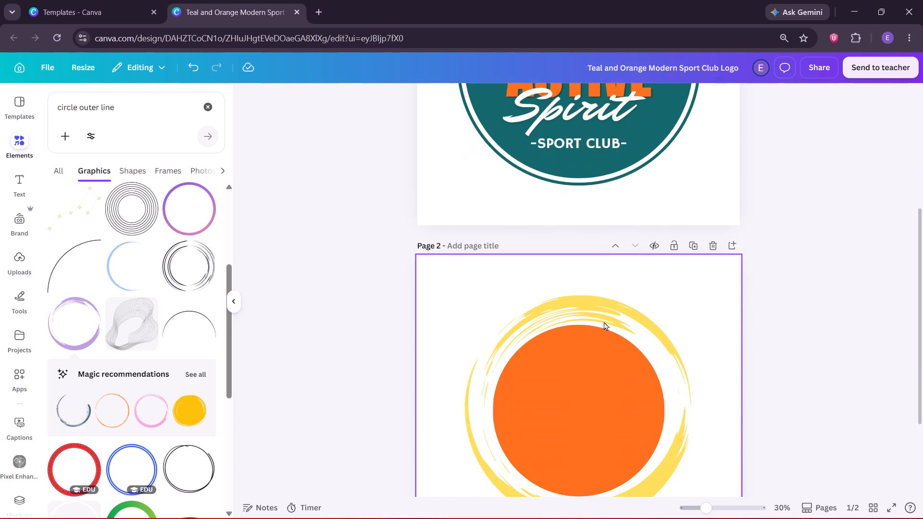
scroll(603, 321, down, 2)
scroll(603, 320, up, 3)
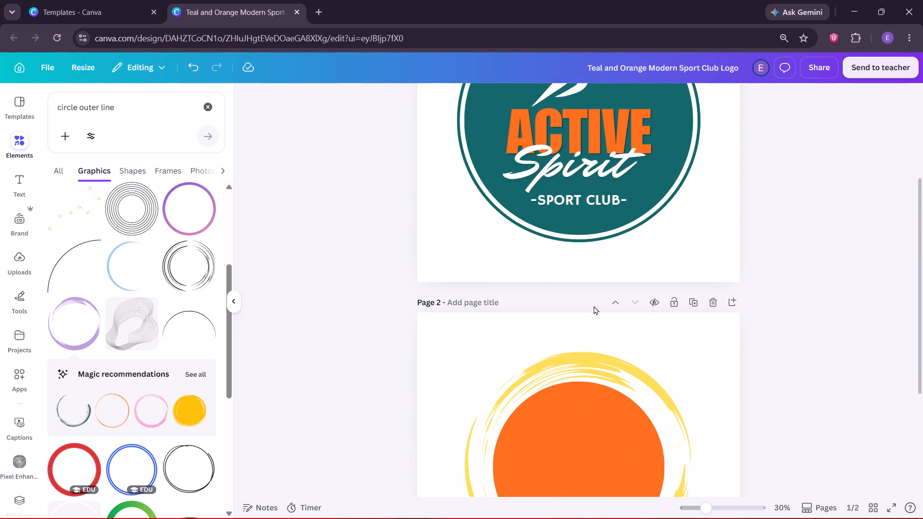
scroll(594, 306, down, 1)
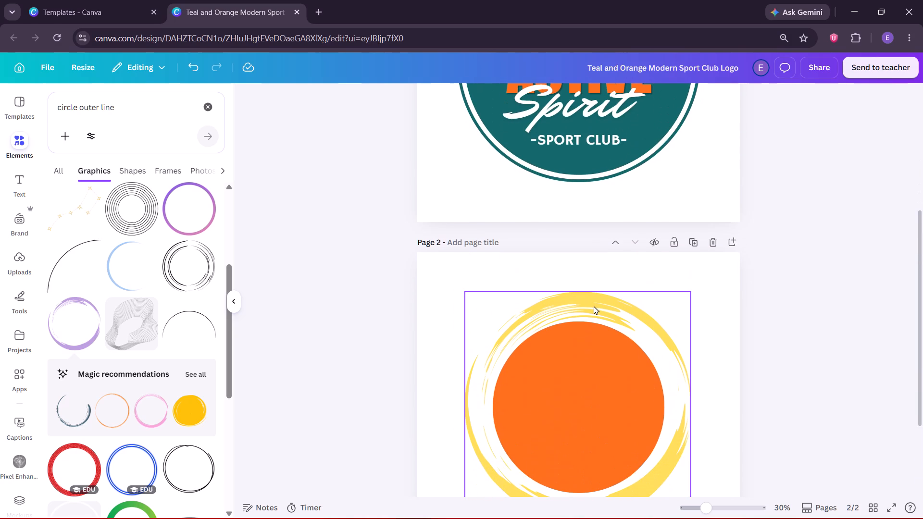
scroll(594, 306, down, 1)
scroll(152, 235, down, 4)
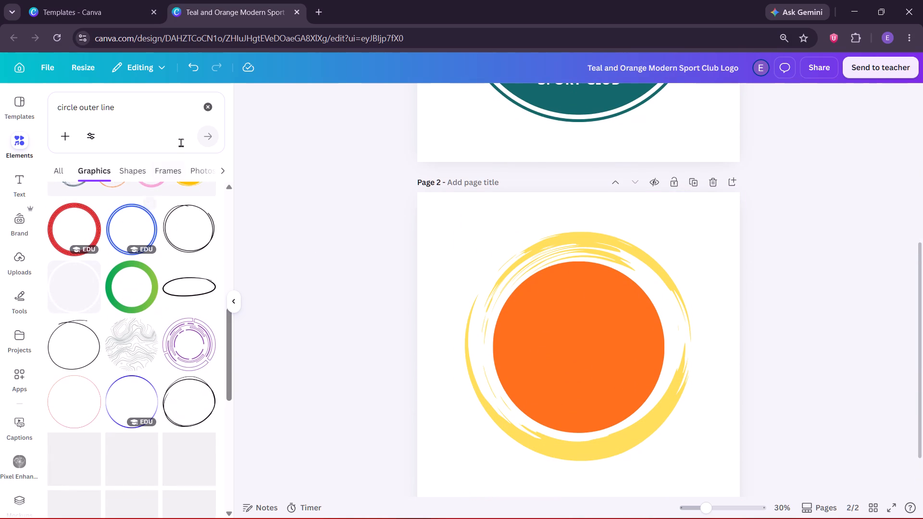
Search the elements for "sprint man logo" and show all matching graphics.
click(213, 107)
scroll(511, 265, up, 2)
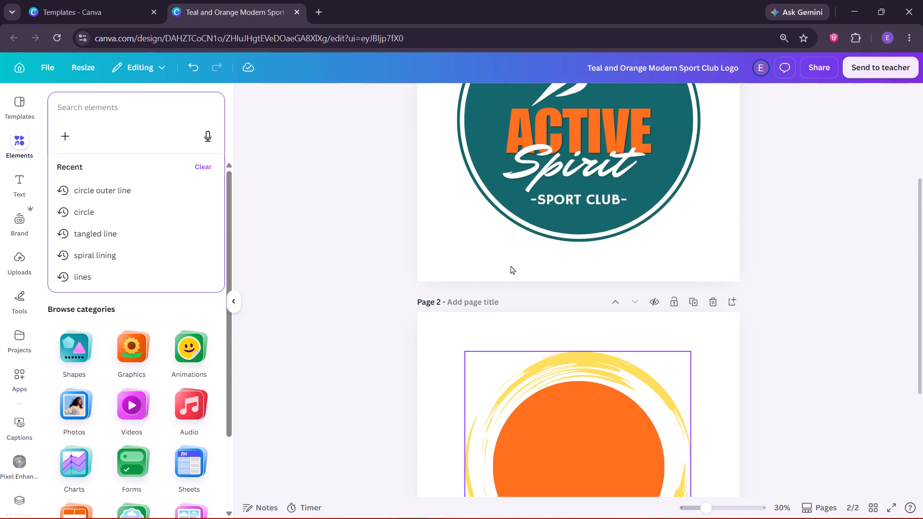
scroll(511, 265, down, 1)
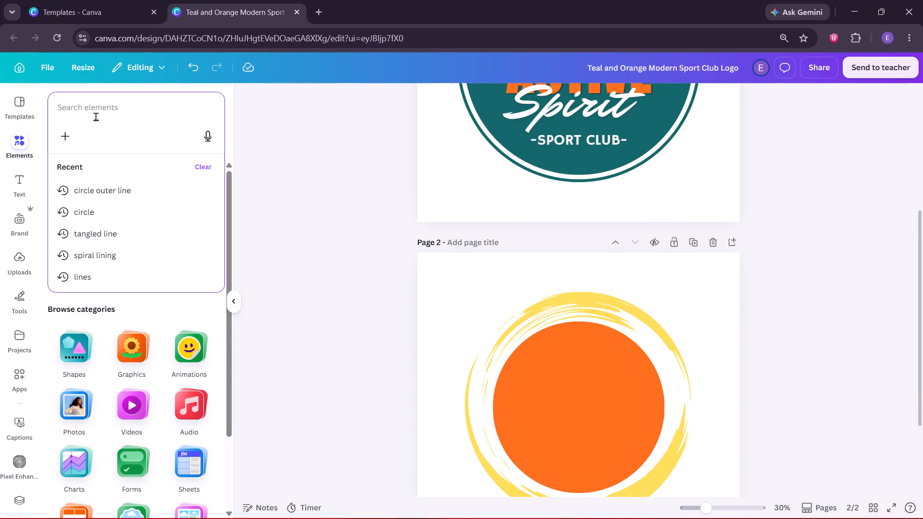
text(sprint)
key(space)
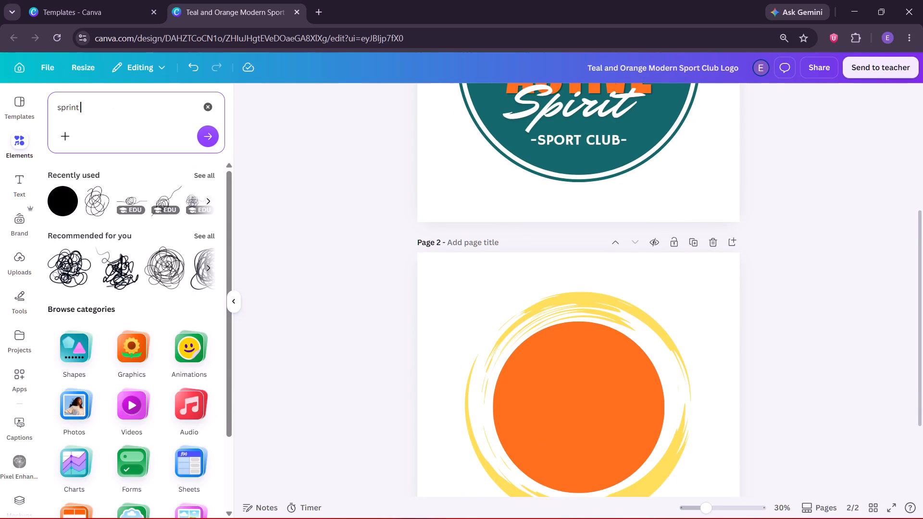
text(man logo)
key(Return)
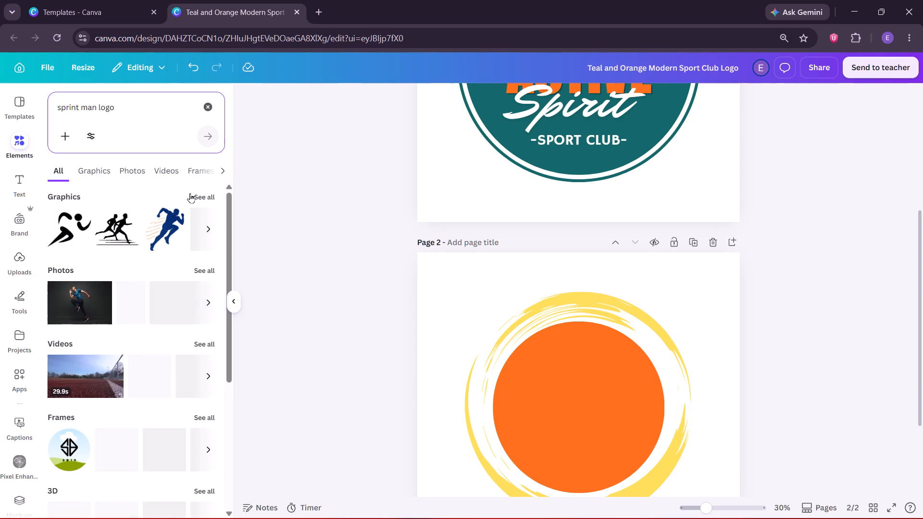
click(210, 196)
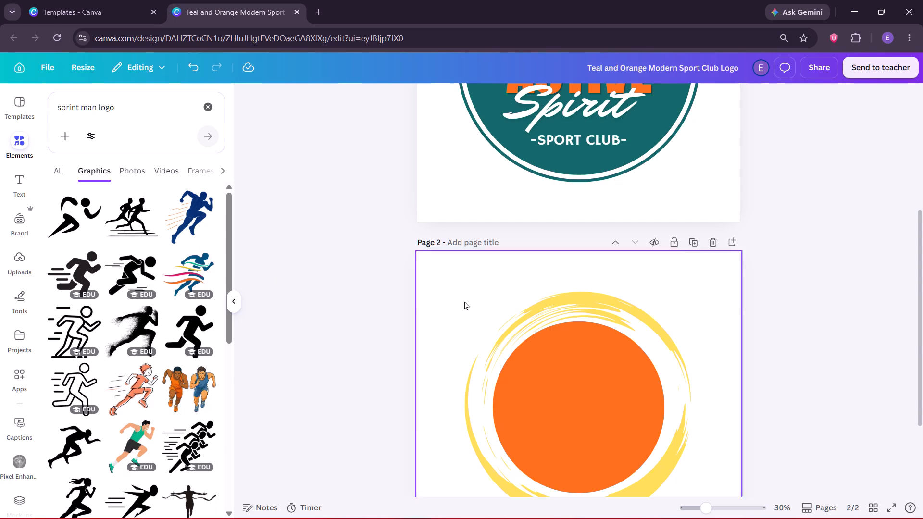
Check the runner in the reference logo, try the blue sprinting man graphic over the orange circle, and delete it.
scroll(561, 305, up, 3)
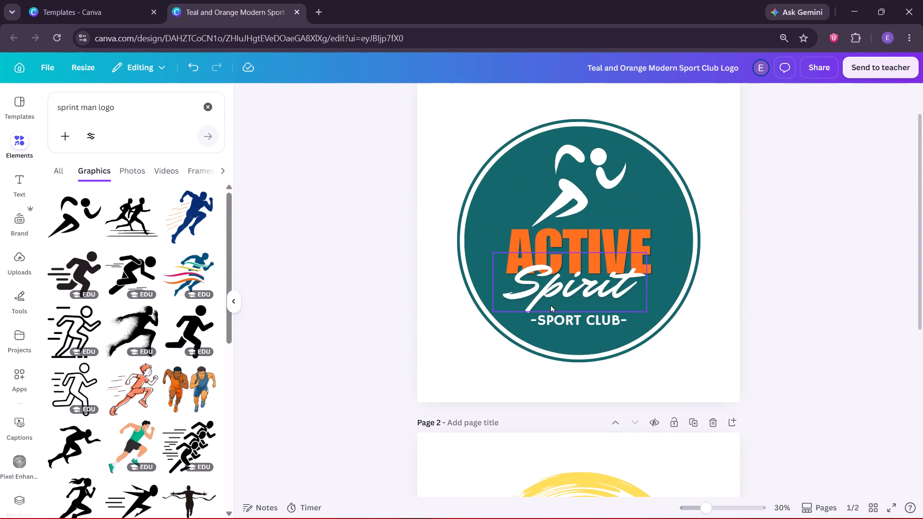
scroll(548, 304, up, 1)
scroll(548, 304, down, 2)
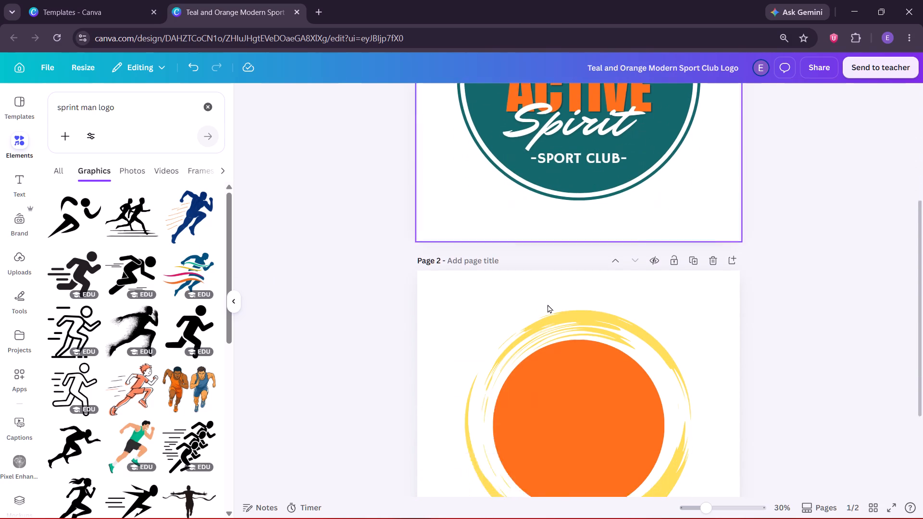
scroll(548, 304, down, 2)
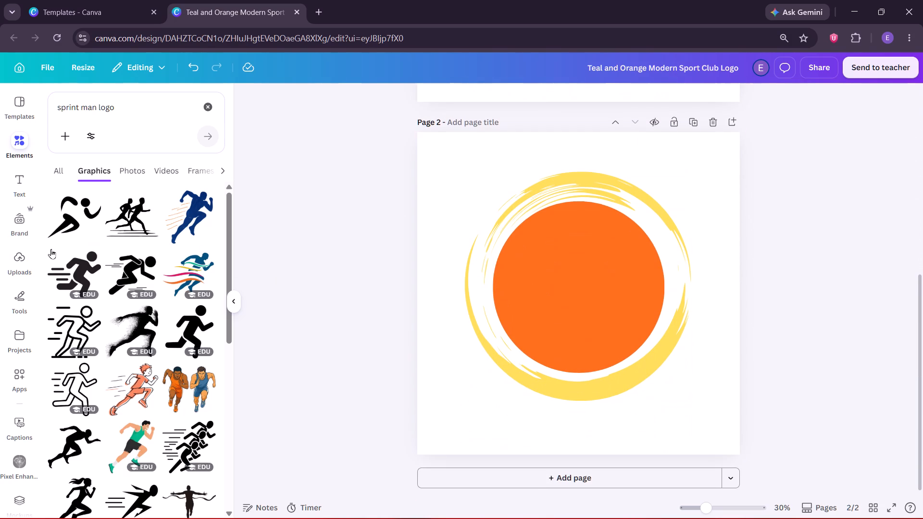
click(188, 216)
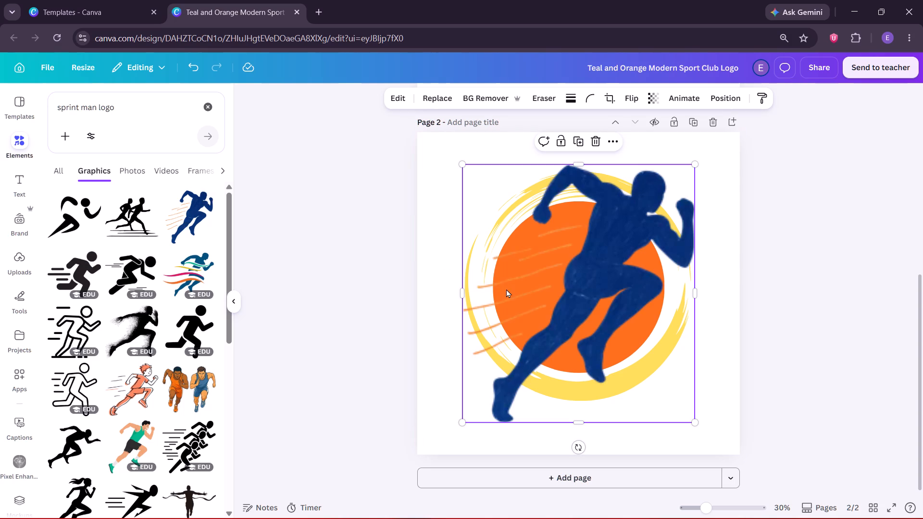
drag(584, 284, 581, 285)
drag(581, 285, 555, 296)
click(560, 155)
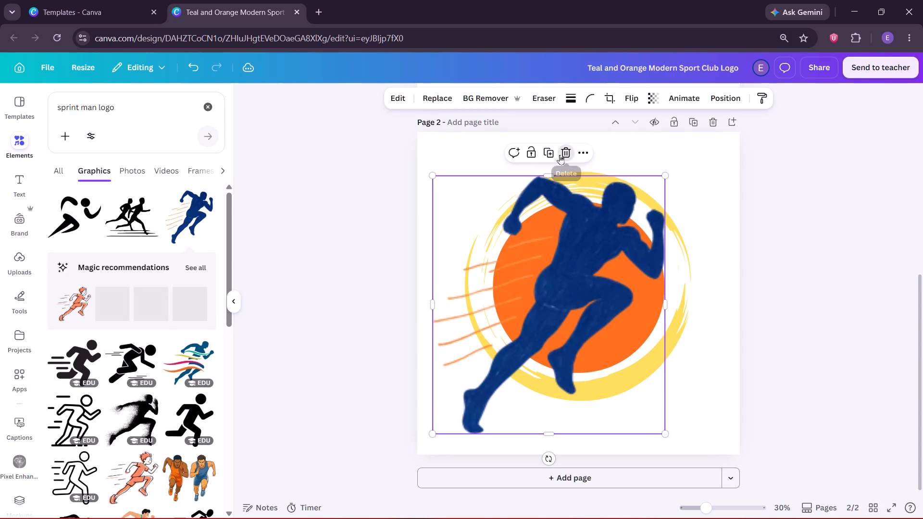
Add the black abstract runner graphic over the orange circle on page 2.
click(77, 214)
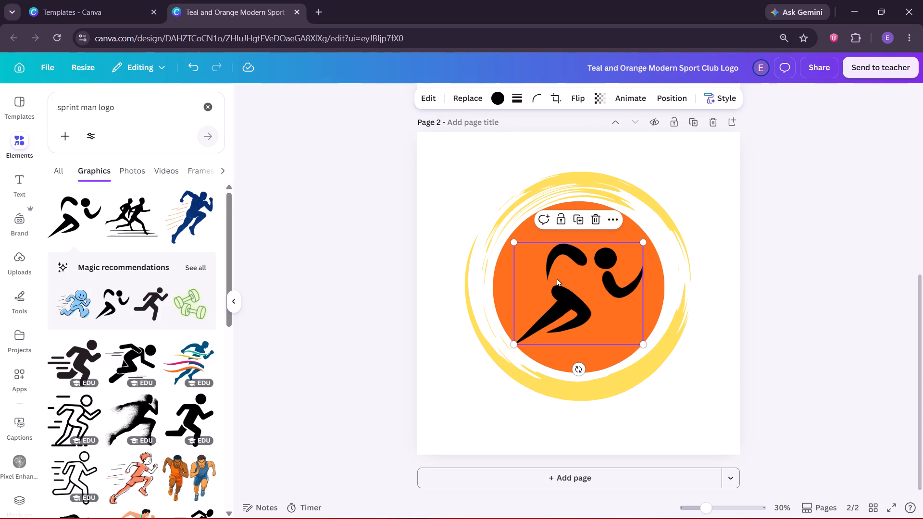
Browse the recommended graphics for the runner and the remaining "sprint man logo" results.
click(197, 264)
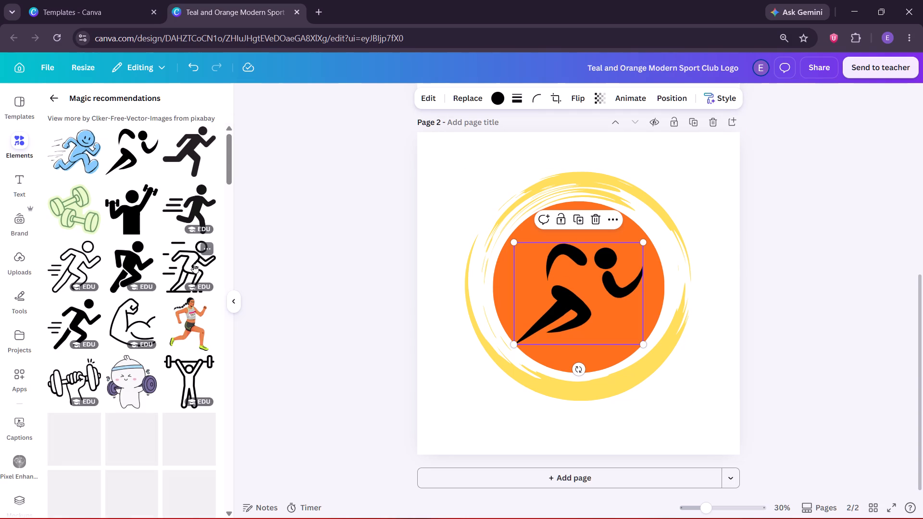
scroll(160, 264, down, 2)
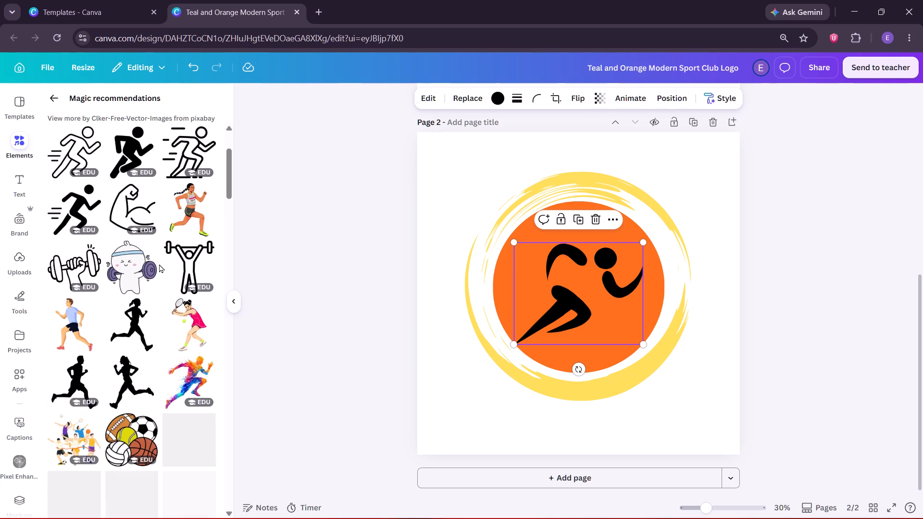
scroll(148, 262, up, 4)
click(53, 97)
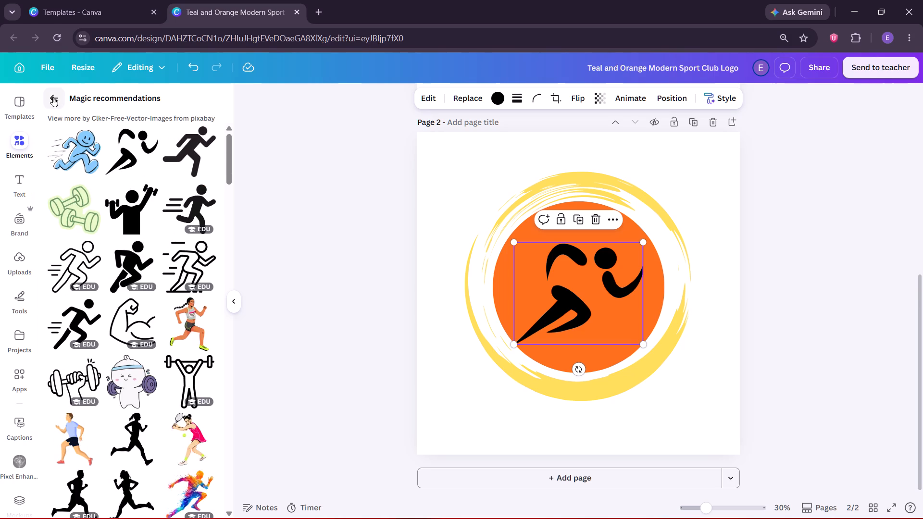
scroll(137, 270, down, 5)
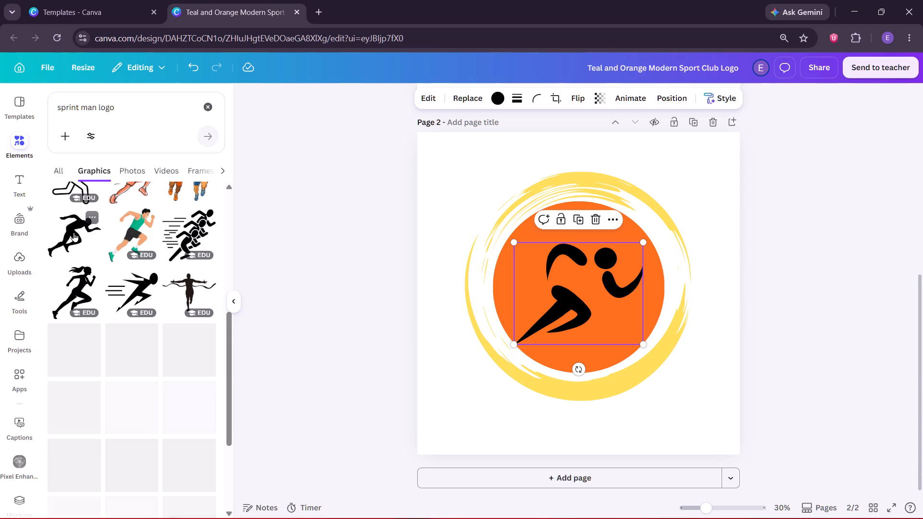
Recolour the black runner graphic on page 2 to the yellow of the brushstroke ring.
click(502, 102)
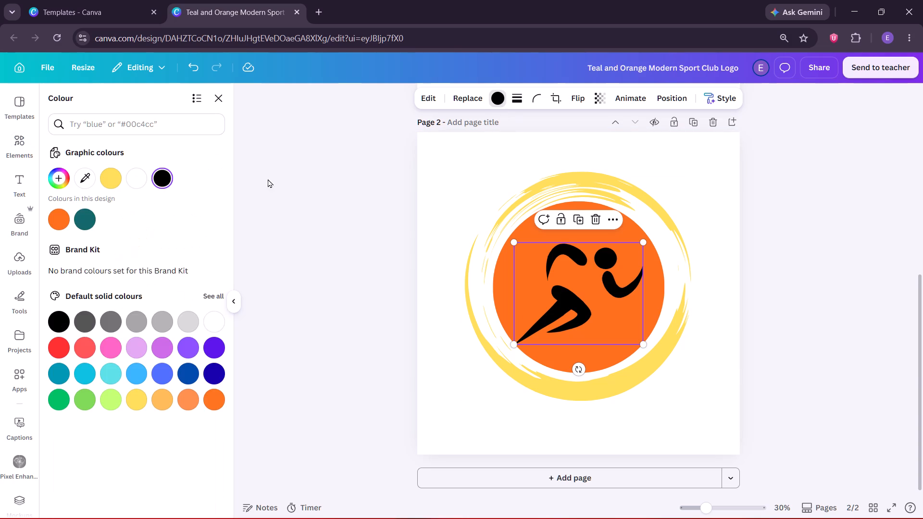
click(115, 178)
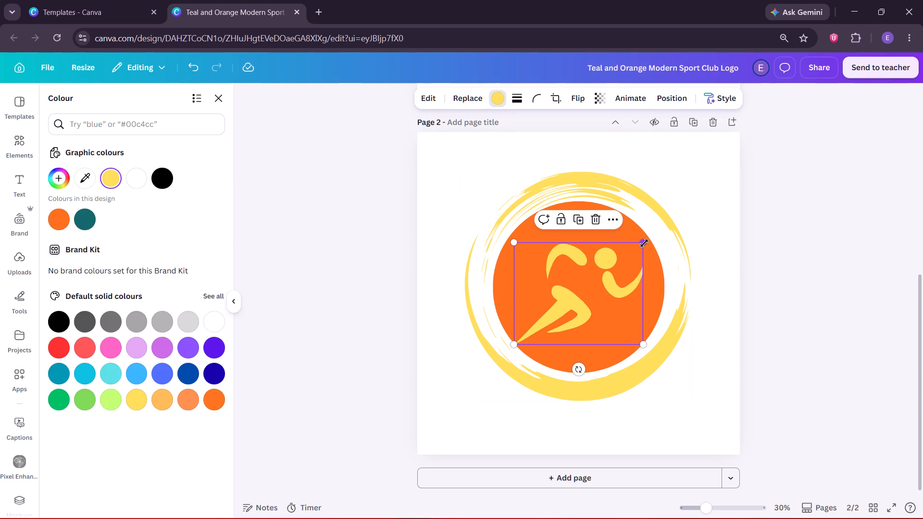
Shrink the yellow runner to about half its size and centre it near the top of the orange circle.
drag(644, 243, 573, 285)
click(846, 279)
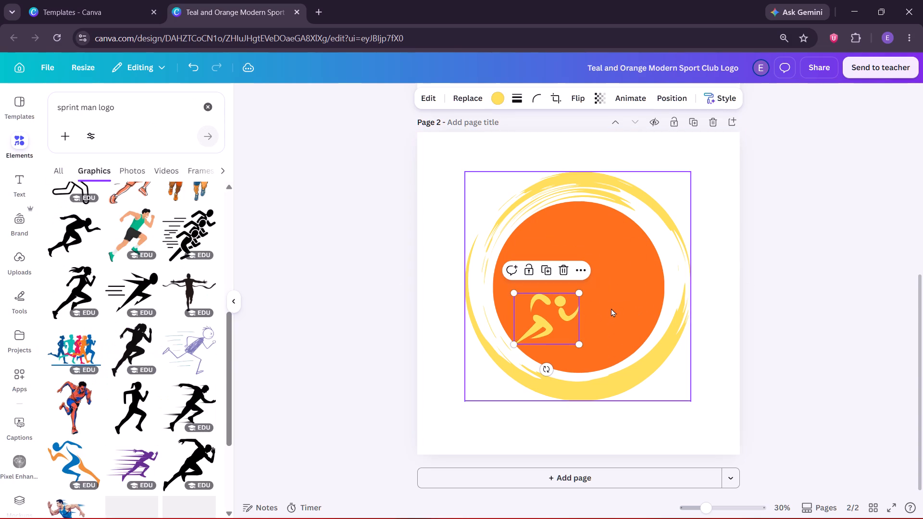
click(807, 283)
drag(556, 307, 588, 241)
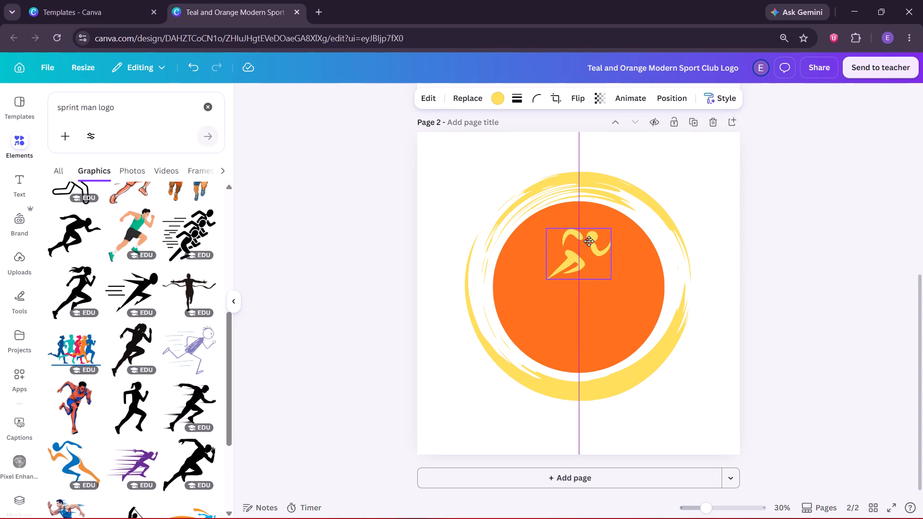
drag(588, 241, 588, 229)
click(863, 251)
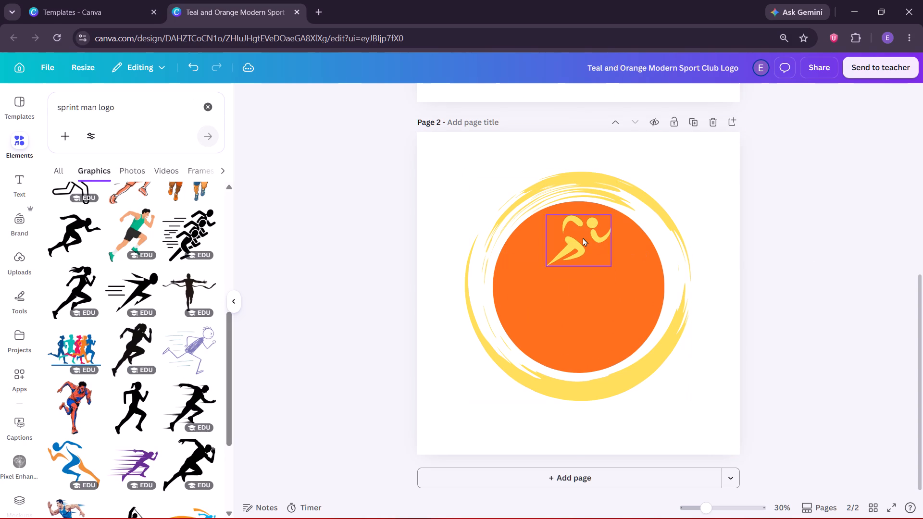
click(582, 237)
click(823, 267)
Check the runner in the page 1 logo, enlarge the page 2 runner slightly and re-centre it in the circle's upper part.
scroll(602, 260, up, 5)
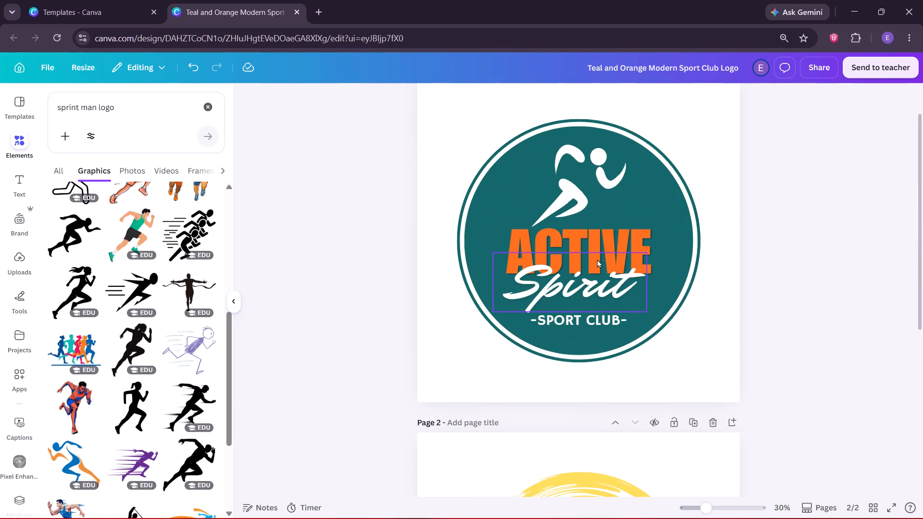
scroll(603, 259, down, 3)
click(590, 245)
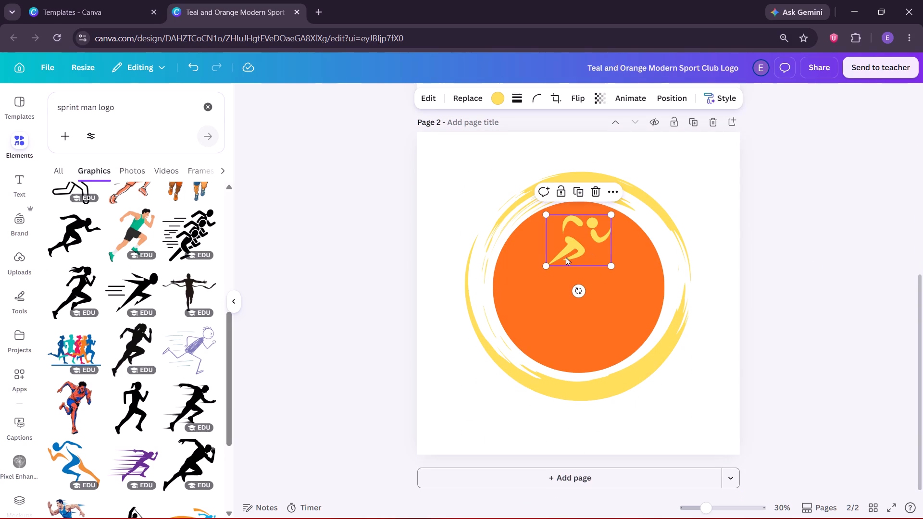
drag(545, 263, 533, 277)
click(573, 256)
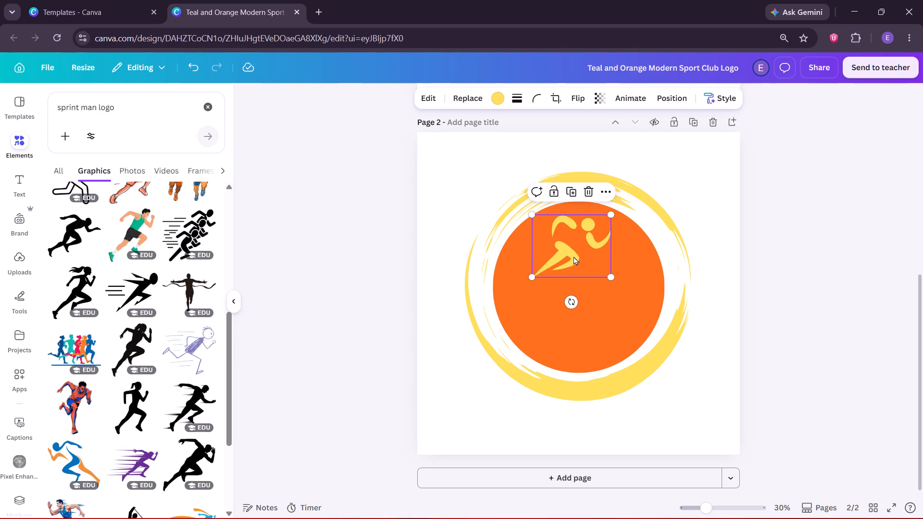
click(823, 258)
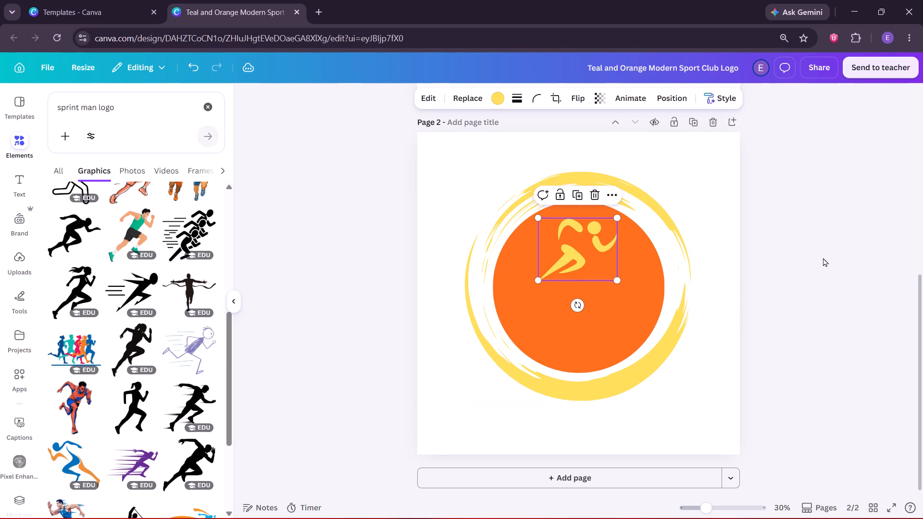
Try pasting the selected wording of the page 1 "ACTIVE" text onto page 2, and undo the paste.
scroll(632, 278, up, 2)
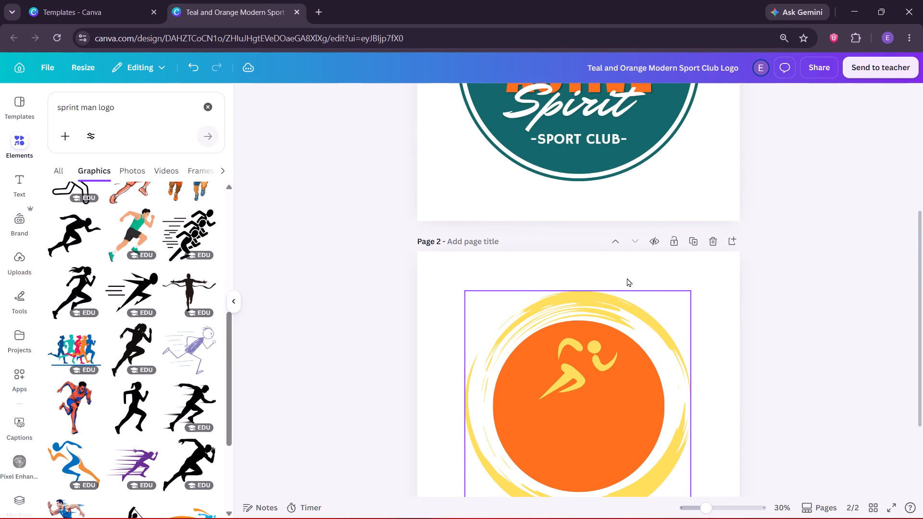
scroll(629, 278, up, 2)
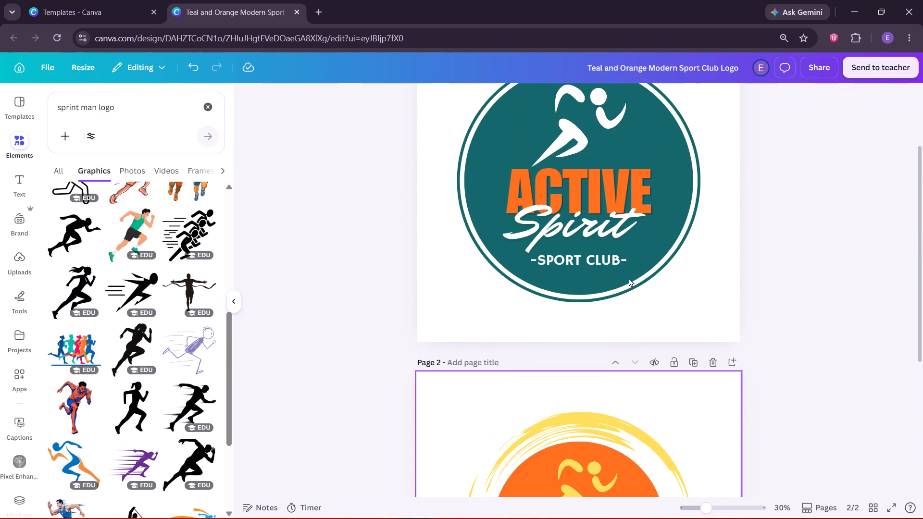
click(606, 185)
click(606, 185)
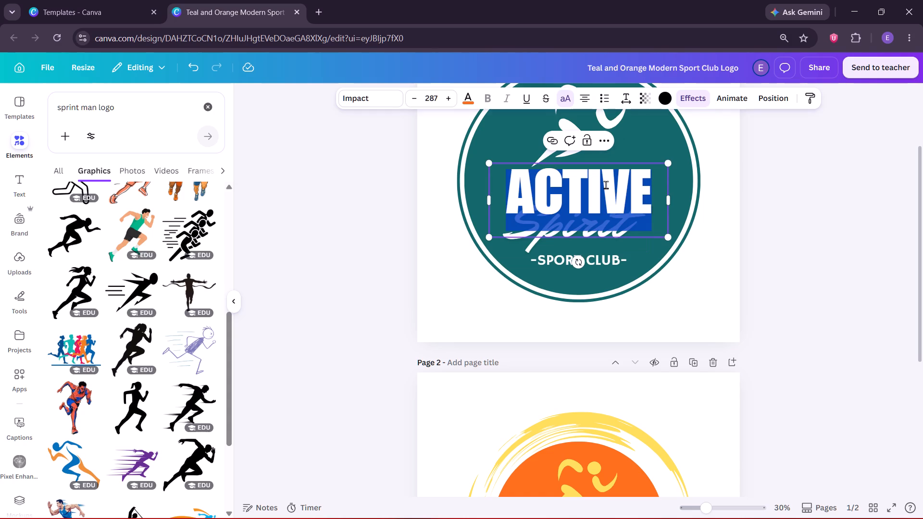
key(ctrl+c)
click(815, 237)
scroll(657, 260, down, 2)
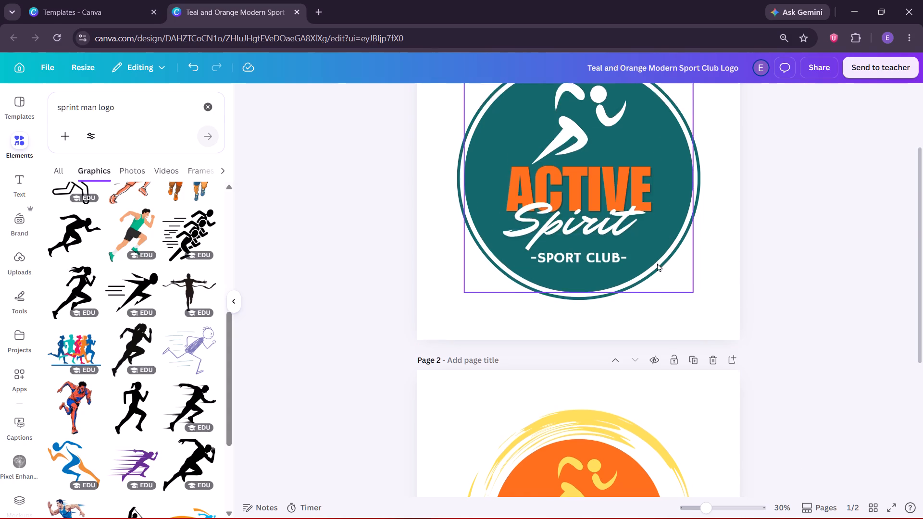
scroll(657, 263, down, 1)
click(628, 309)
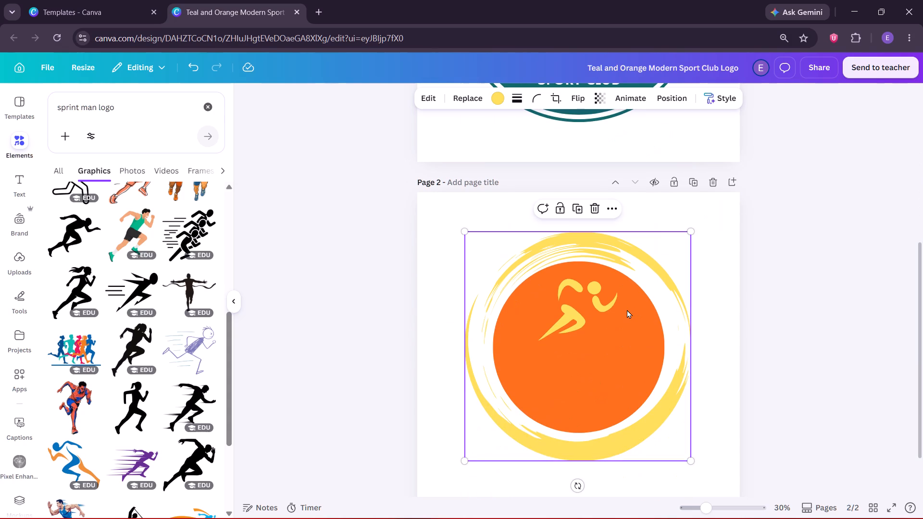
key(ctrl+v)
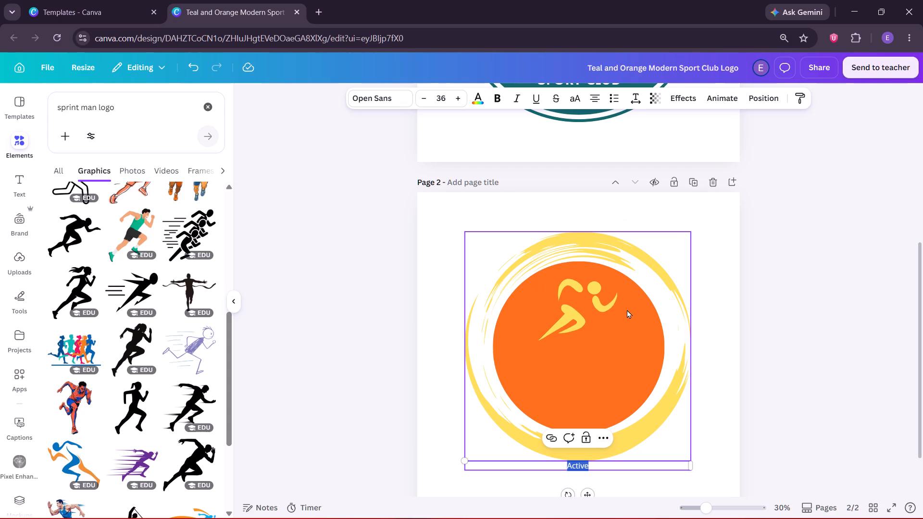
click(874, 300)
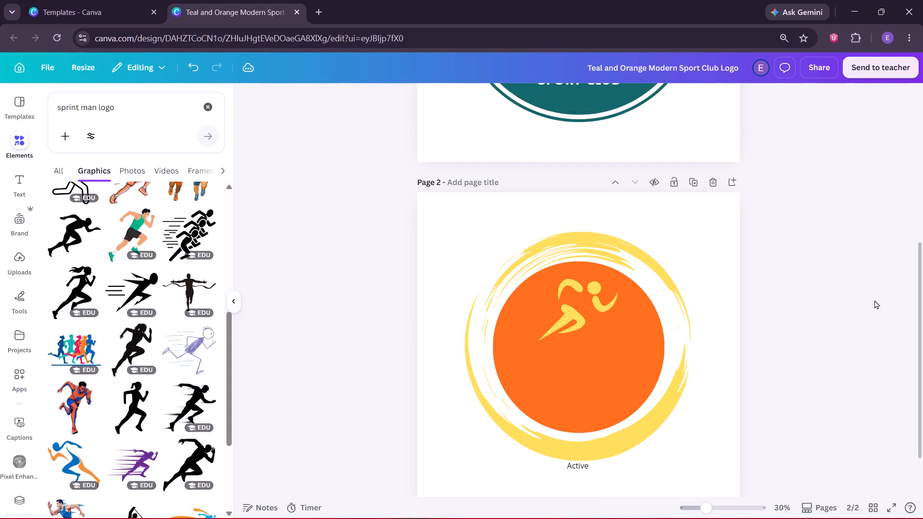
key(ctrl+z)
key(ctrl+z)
Copy the whole "ACTIVE" text element from the page 1 logo and paste it onto page 2.
scroll(813, 243, down, 1)
scroll(813, 247, up, 3)
scroll(809, 249, down, 2)
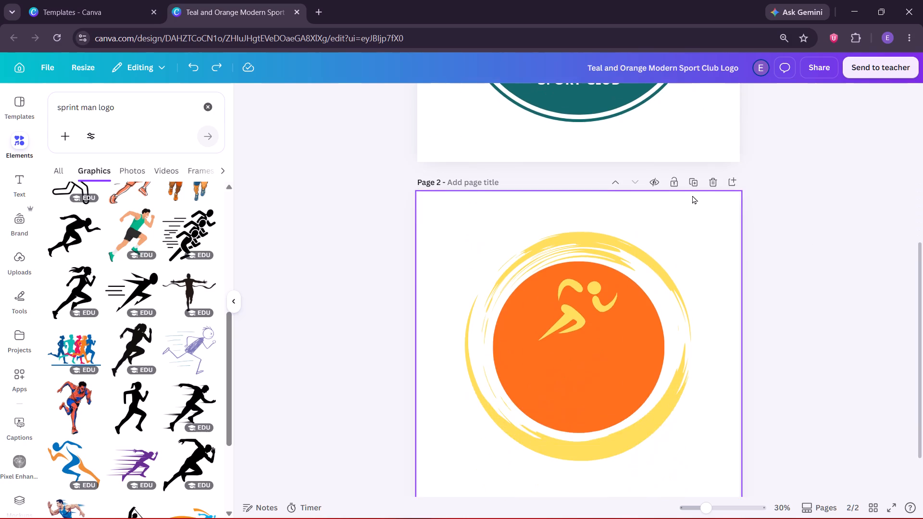
scroll(687, 205, up, 2)
click(602, 125)
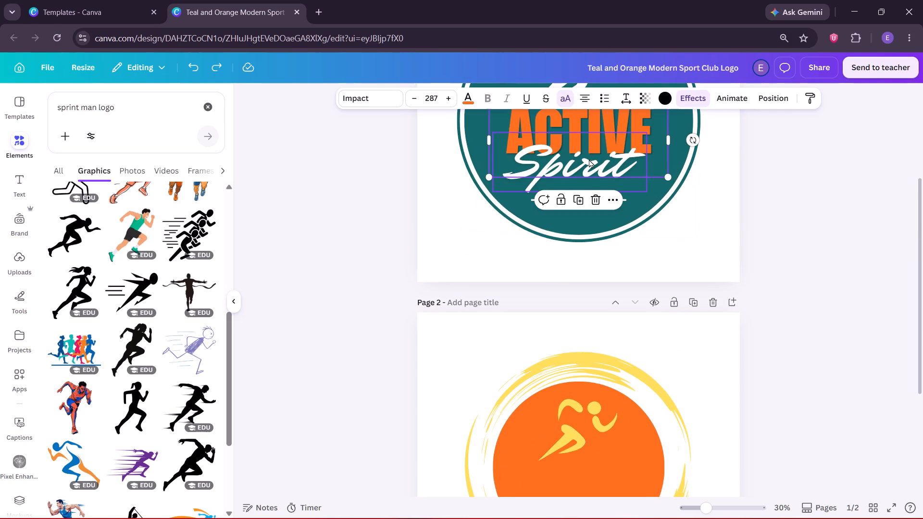
click(613, 201)
click(637, 222)
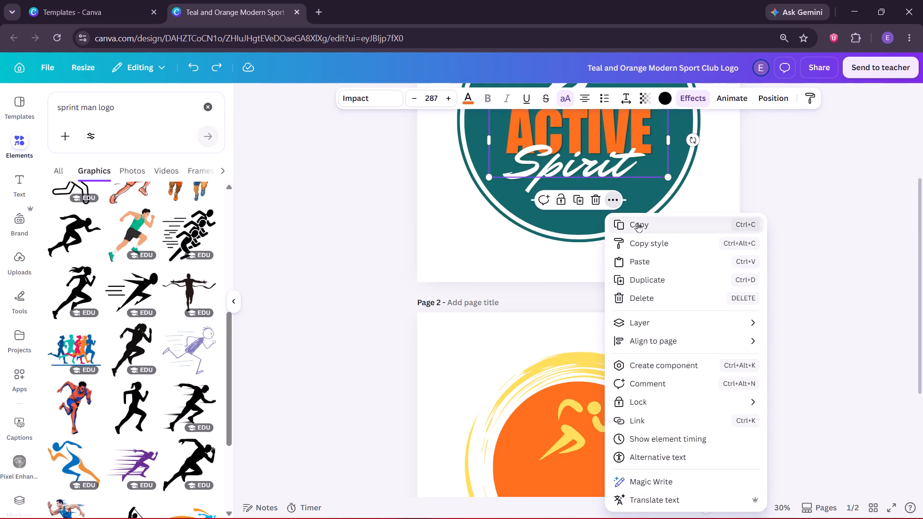
click(921, 273)
click(671, 350)
right_click(671, 350)
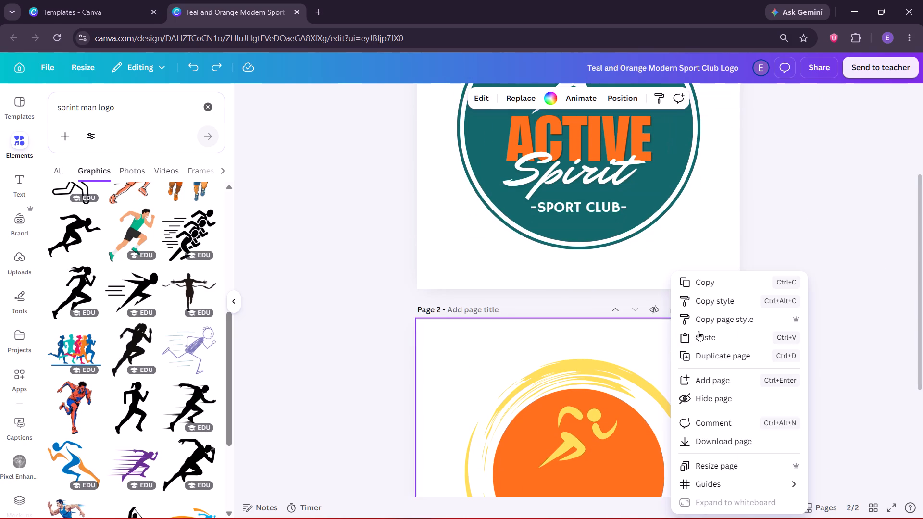
click(709, 338)
scroll(755, 338, up, 3)
scroll(755, 338, down, 3)
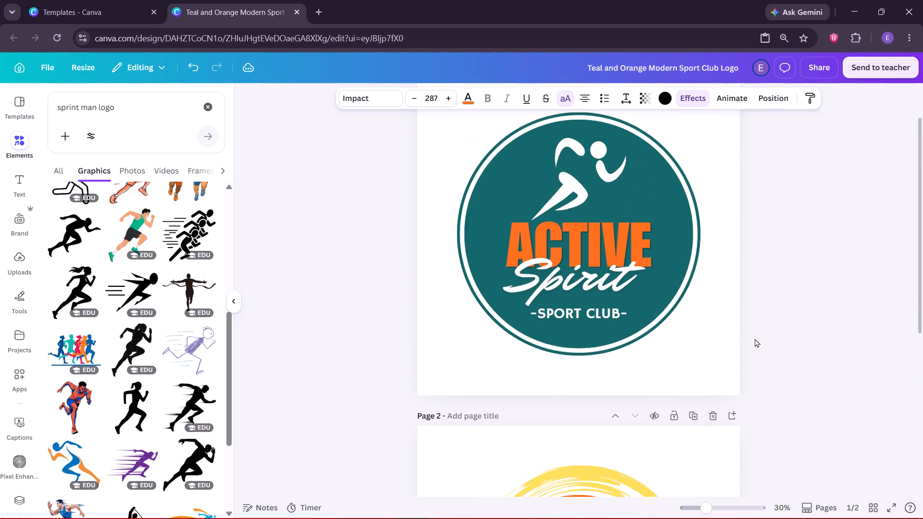
scroll(751, 334, up, 2)
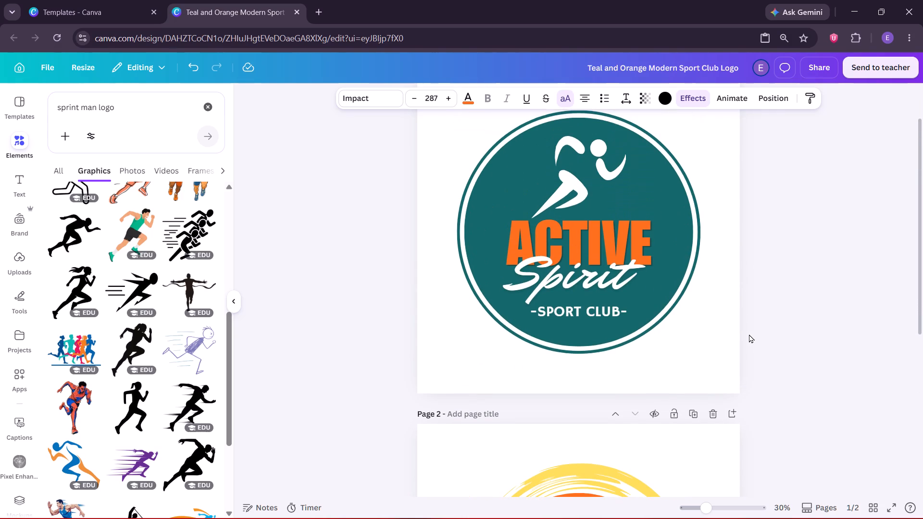
scroll(749, 334, down, 5)
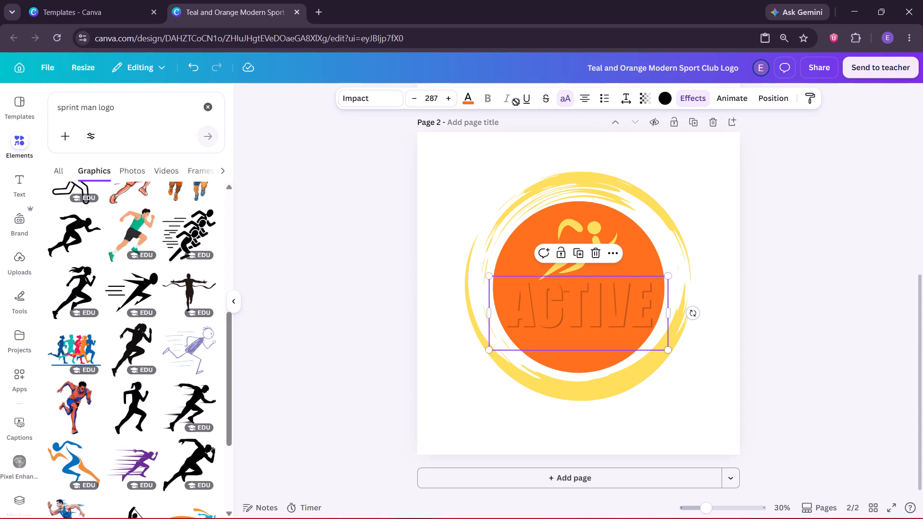
Try red and yellow on the page 2 "ACTIVE" text, and set its colour to light orange.
click(466, 101)
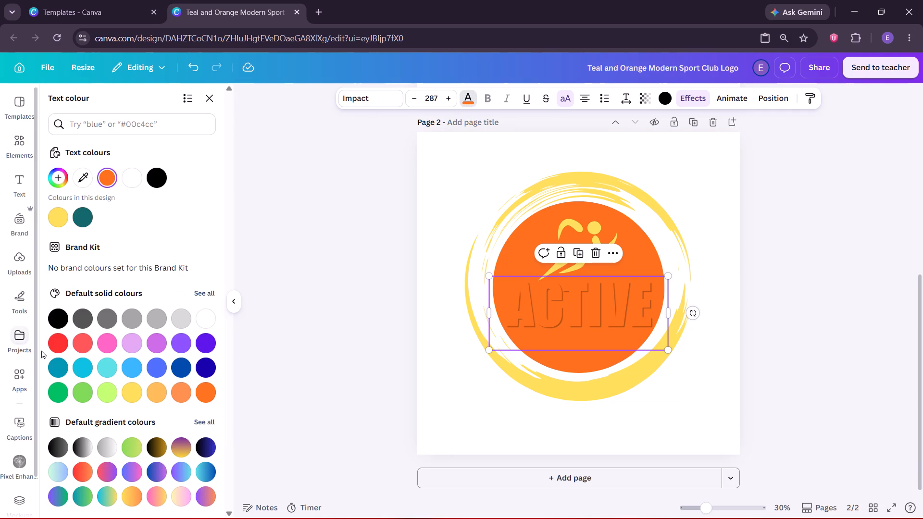
click(52, 343)
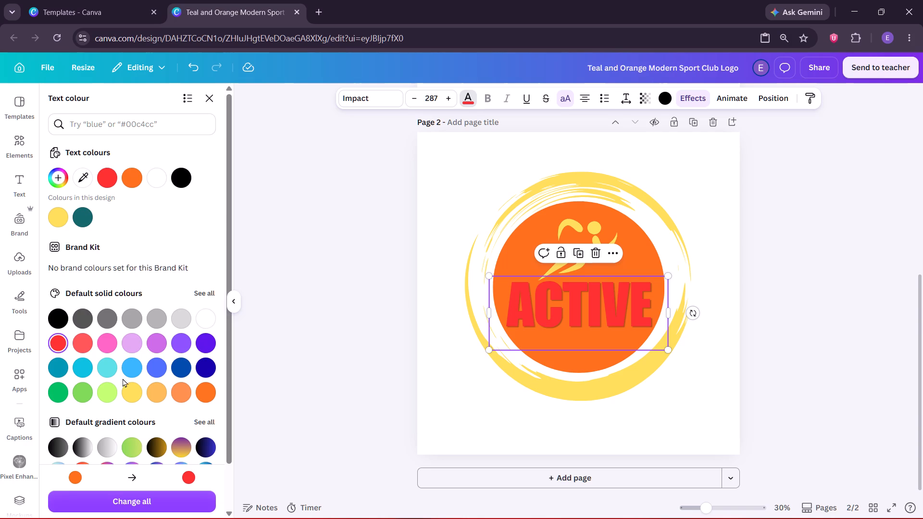
click(138, 390)
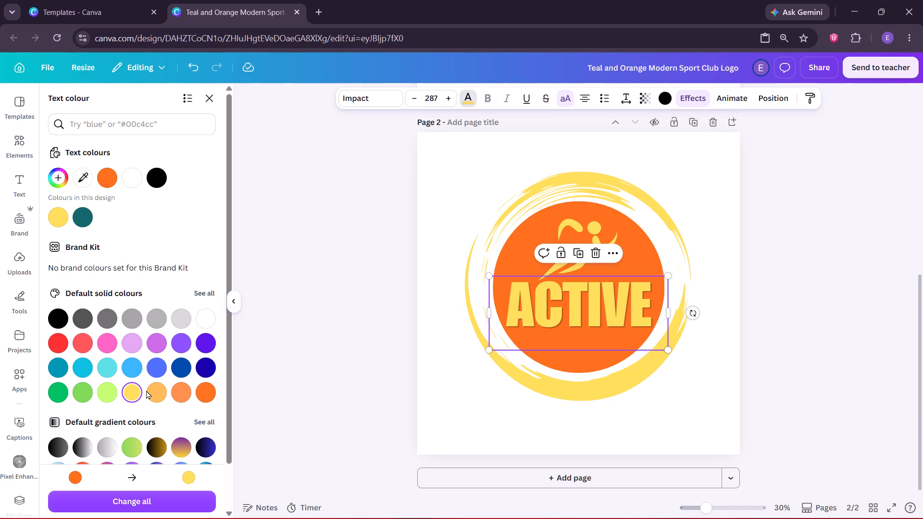
click(156, 393)
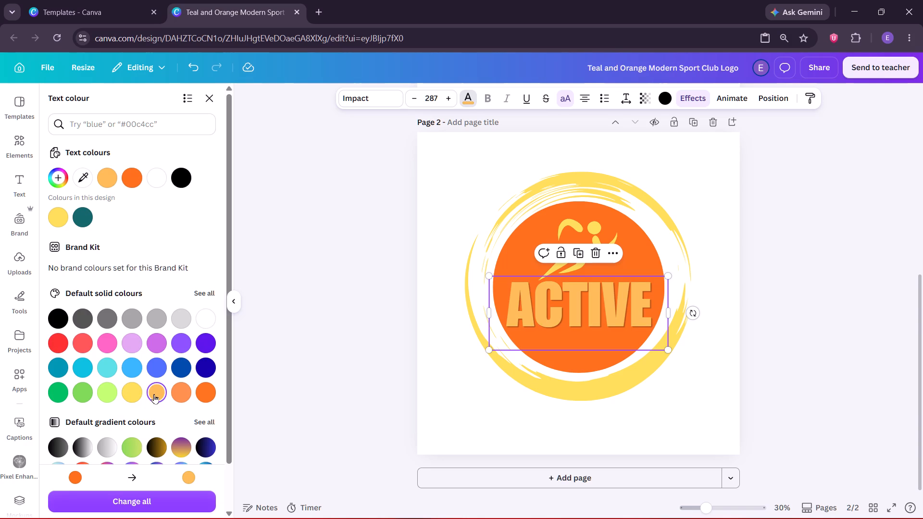
Scale the "ACTIVE" text down to size 261 and centre it horizontally in the orange circle below the runner.
drag(670, 352, 663, 350)
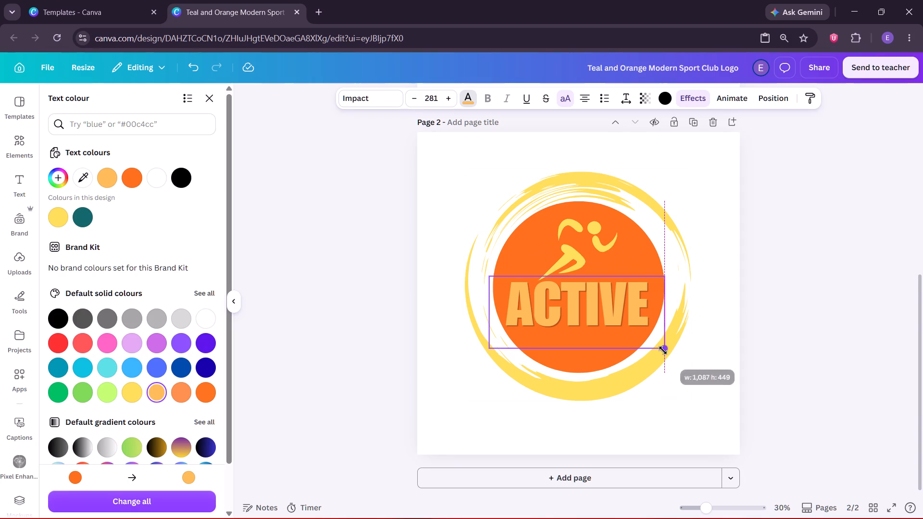
drag(663, 350, 654, 345)
click(339, 233)
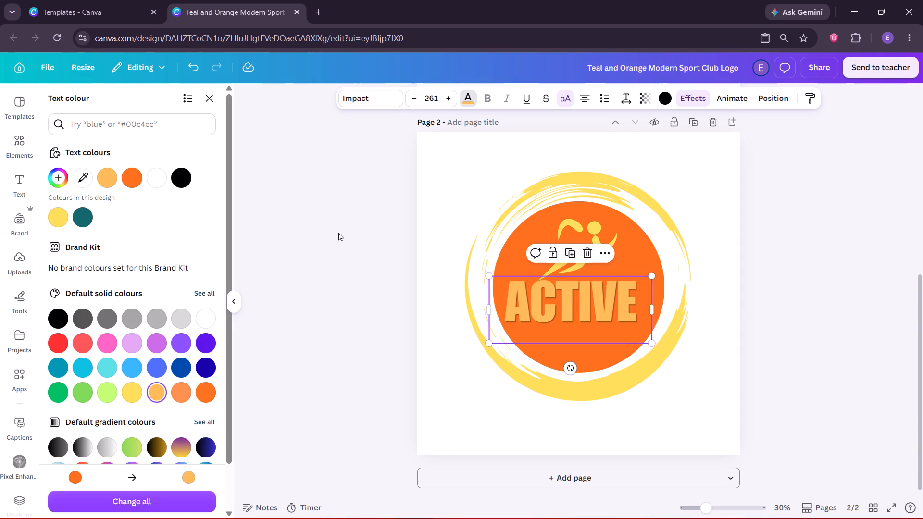
drag(547, 312, 555, 313)
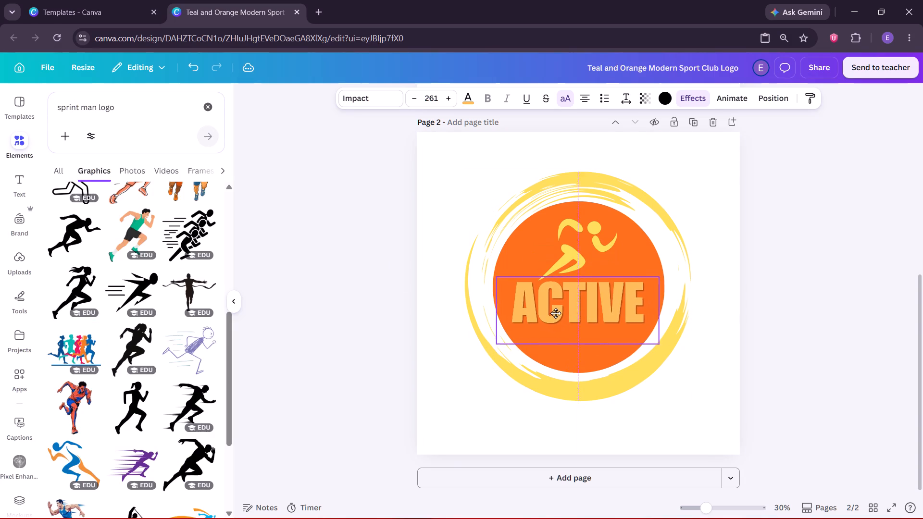
Nudge the "ACTIVE" text on page 2 into centred alignment in the orange circle.
drag(555, 313, 555, 312)
click(733, 309)
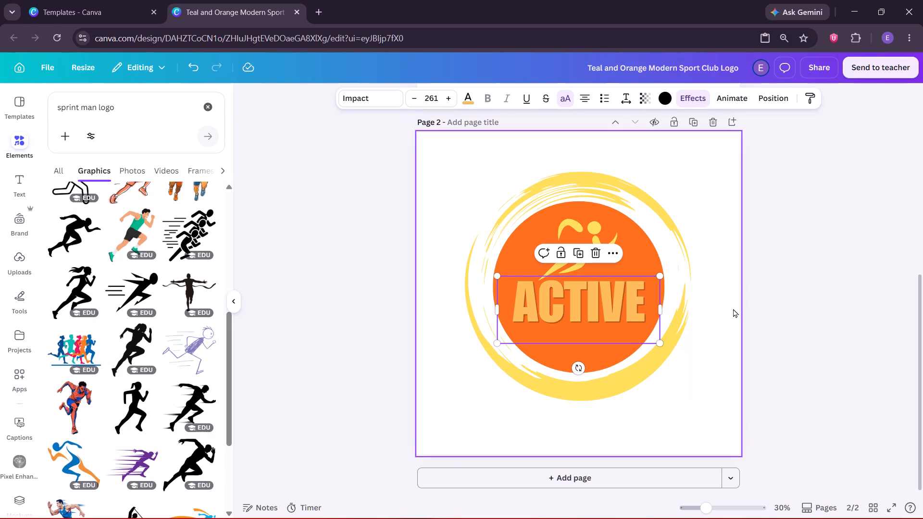
Compare with the page 1 logo and shift the page 2 yellow runner slightly left above the "ACTIVE" text.
scroll(540, 339, up, 5)
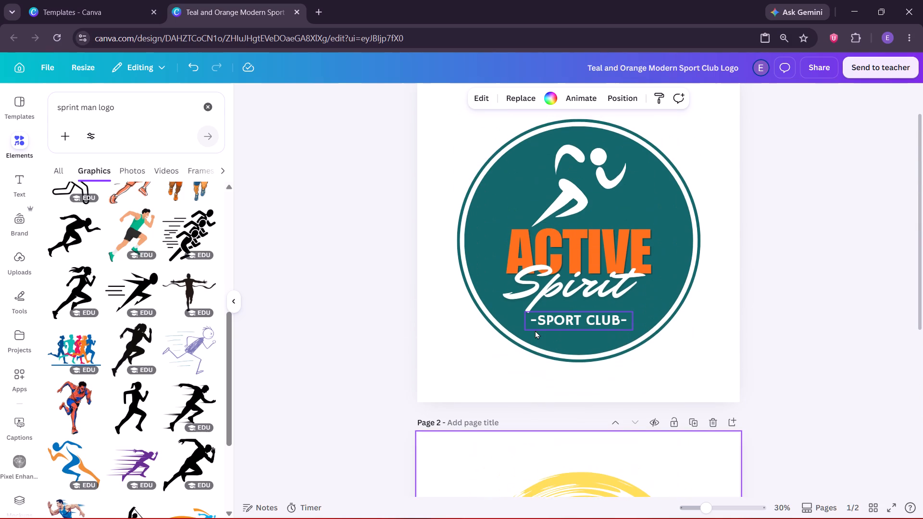
scroll(535, 330, down, 2)
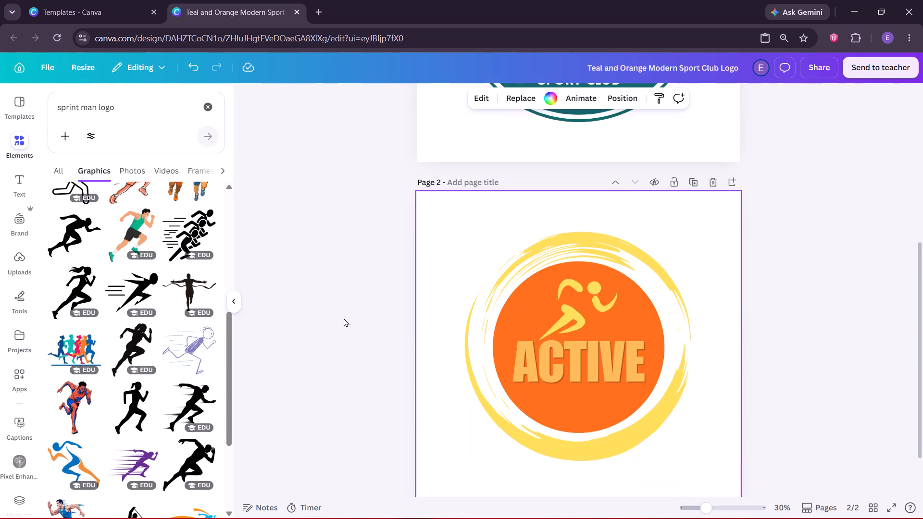
click(343, 318)
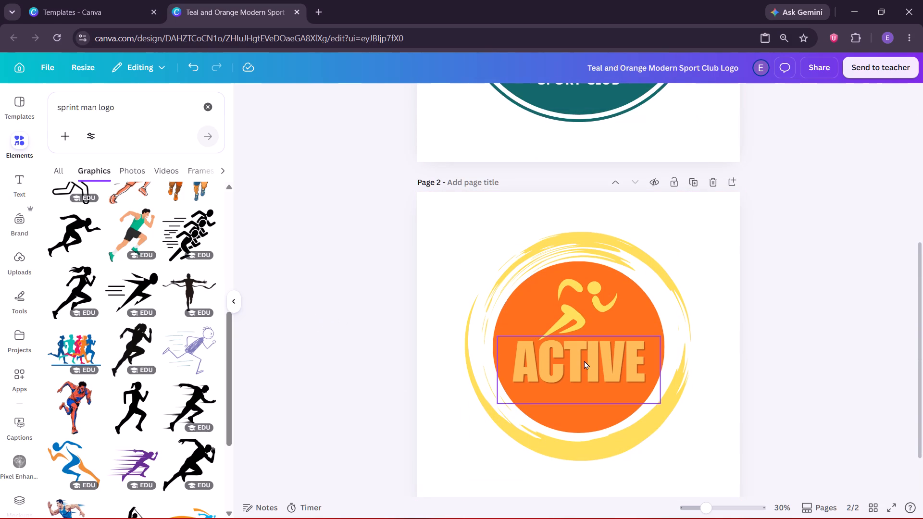
scroll(584, 360, up, 3)
scroll(584, 360, down, 3)
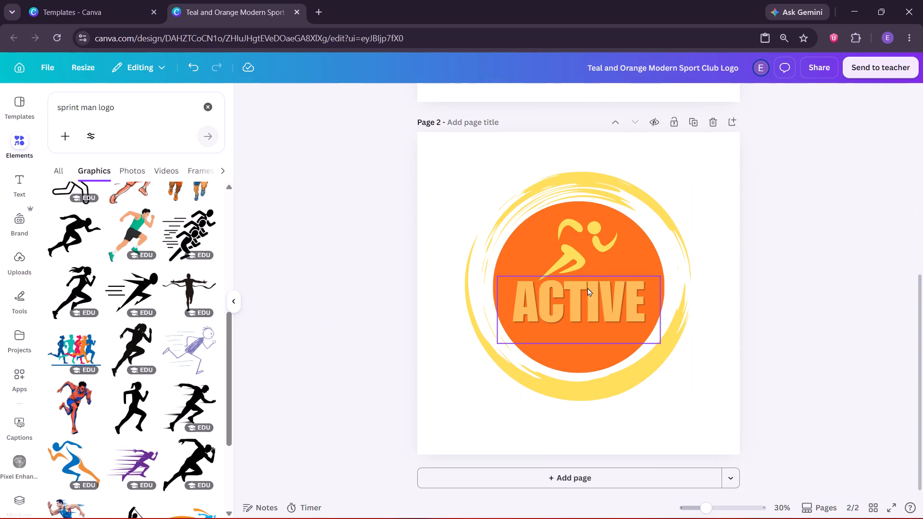
drag(576, 257, 576, 255)
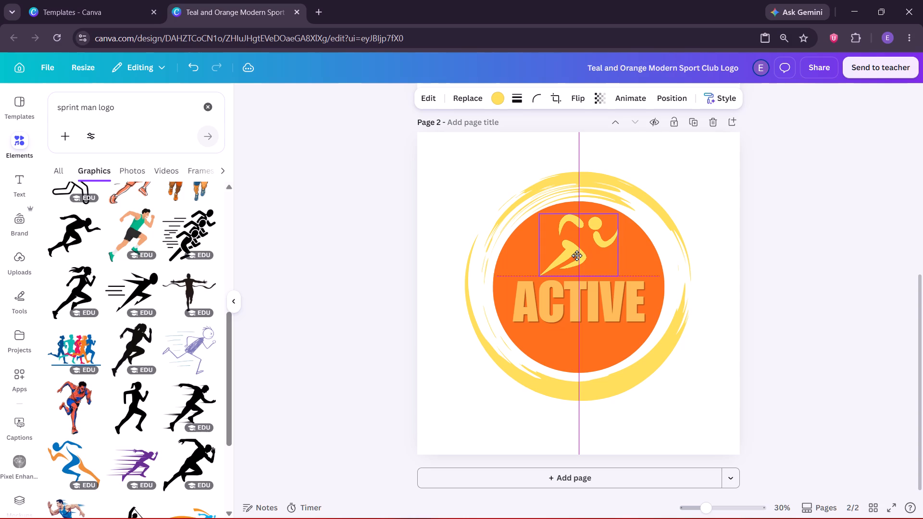
drag(576, 255, 574, 256)
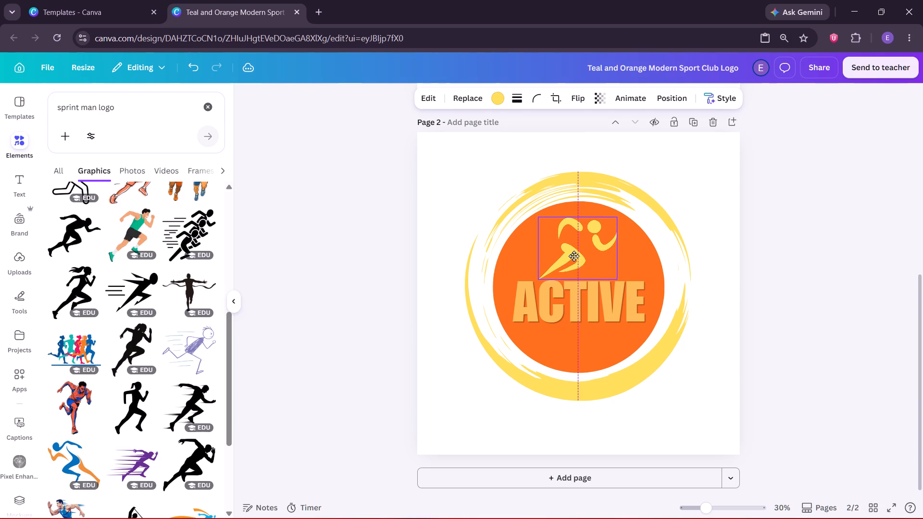
drag(574, 256, 572, 256)
click(391, 257)
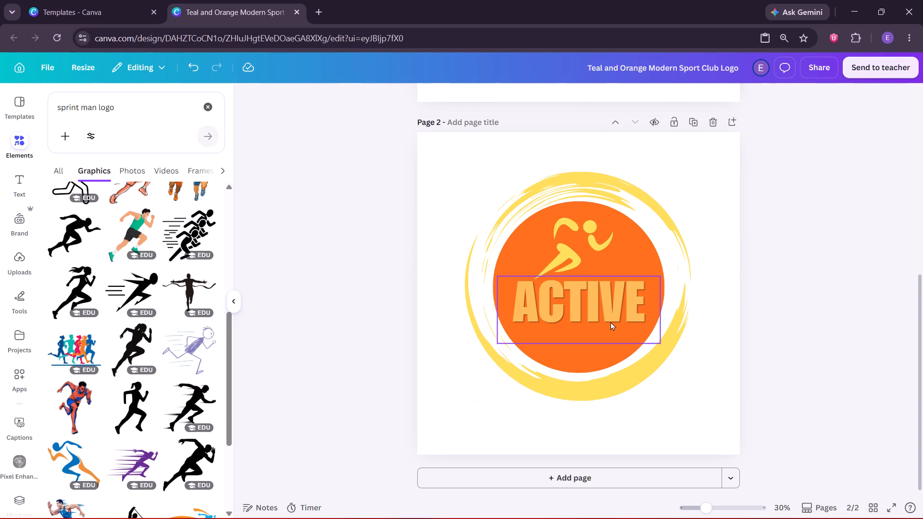
Copy the white "Spirit" script text from the page 1 logo and paste it onto page 2.
scroll(591, 325, up, 3)
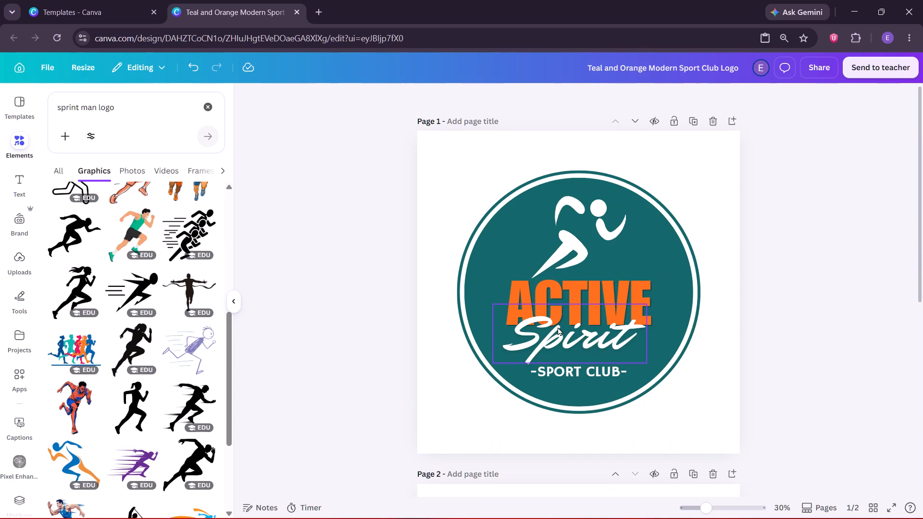
right_click(558, 327)
click(593, 228)
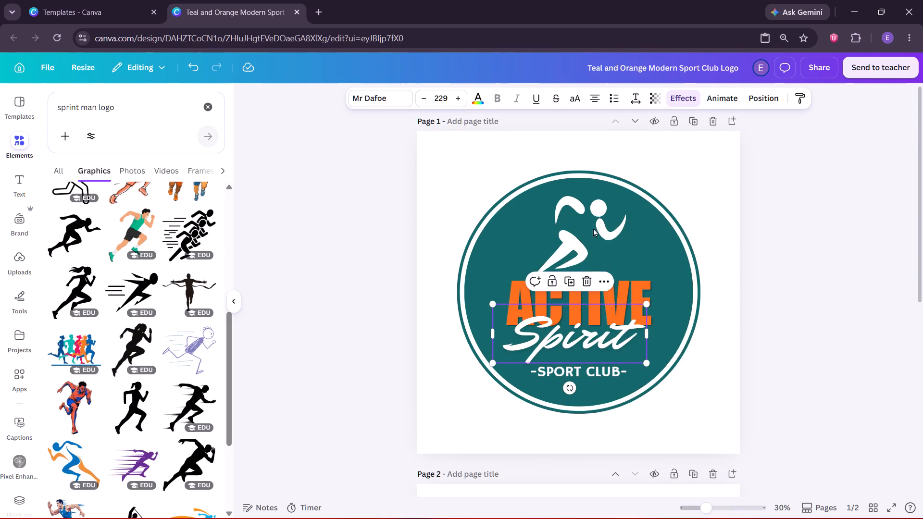
scroll(583, 272, down, 2)
scroll(604, 312, down, 2)
click(832, 307)
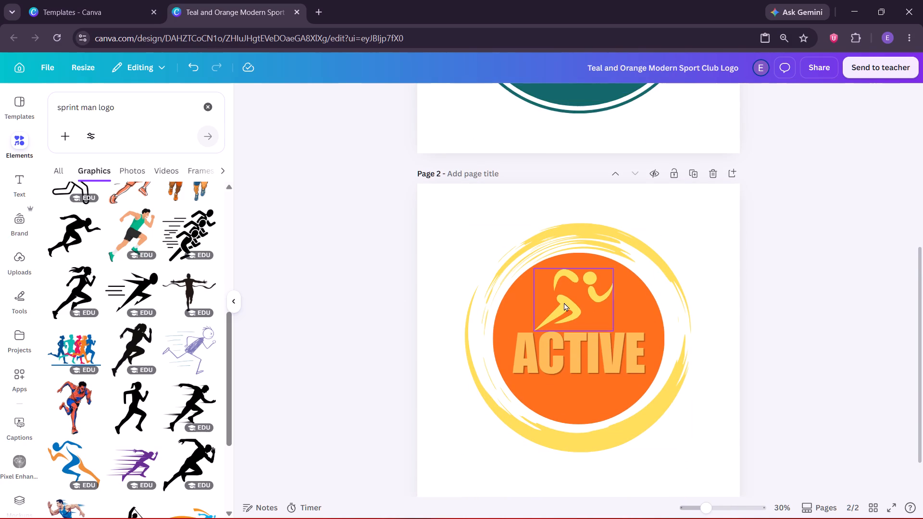
right_click(564, 302)
click(611, 250)
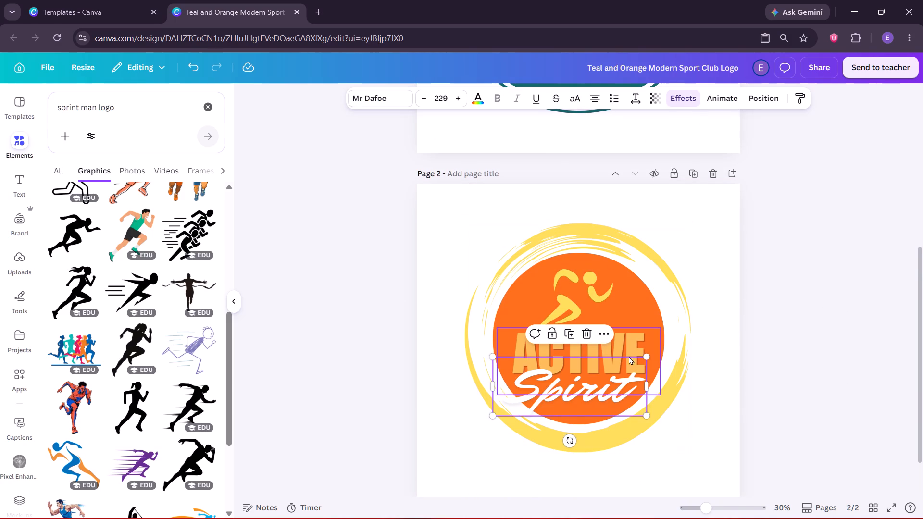
Scale the page 2 "Spirit" text down to size 196 and place it overlapping the lower edge of "ACTIVE".
drag(599, 381, 602, 369)
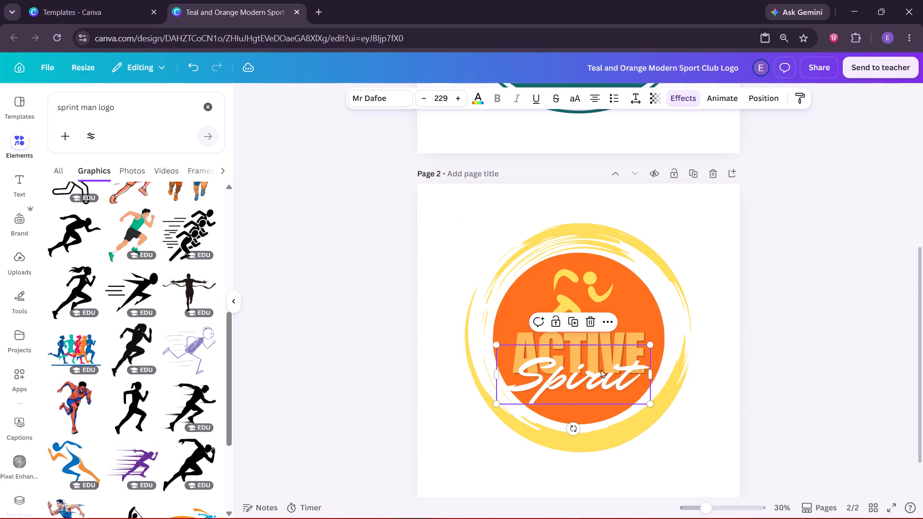
drag(651, 340, 631, 354)
drag(581, 380, 585, 380)
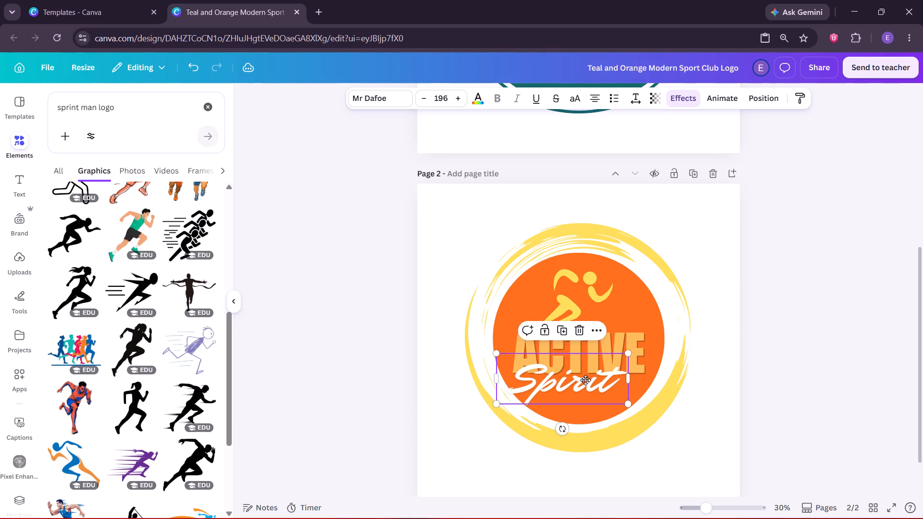
drag(585, 380, 594, 379)
click(767, 368)
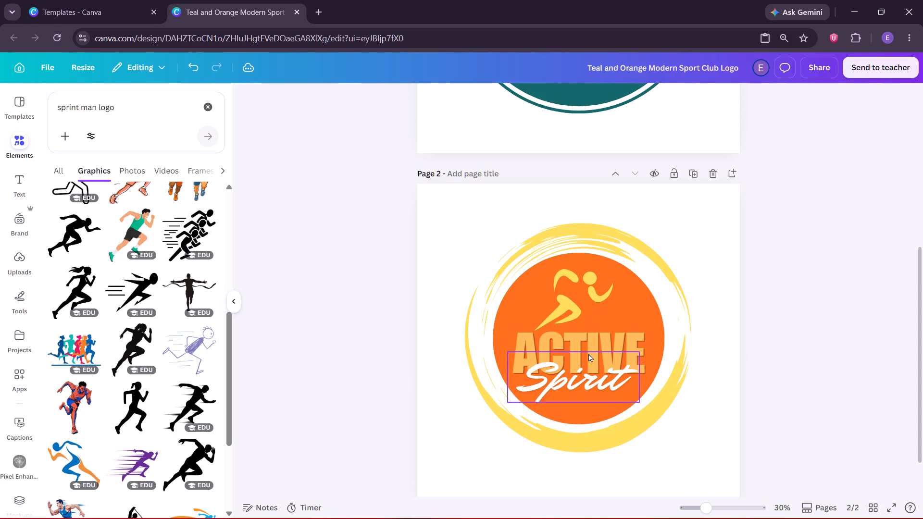
Recolour the page 2 runner graphic white.
click(579, 294)
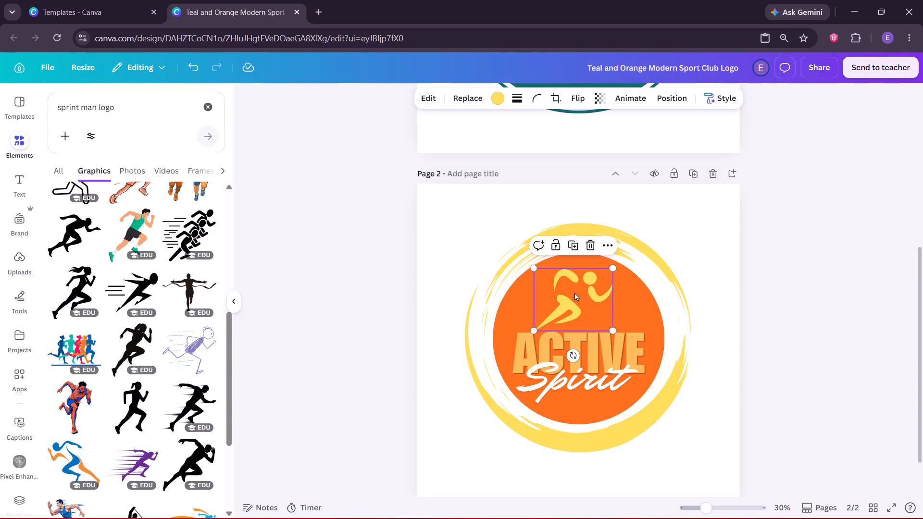
click(498, 101)
click(137, 173)
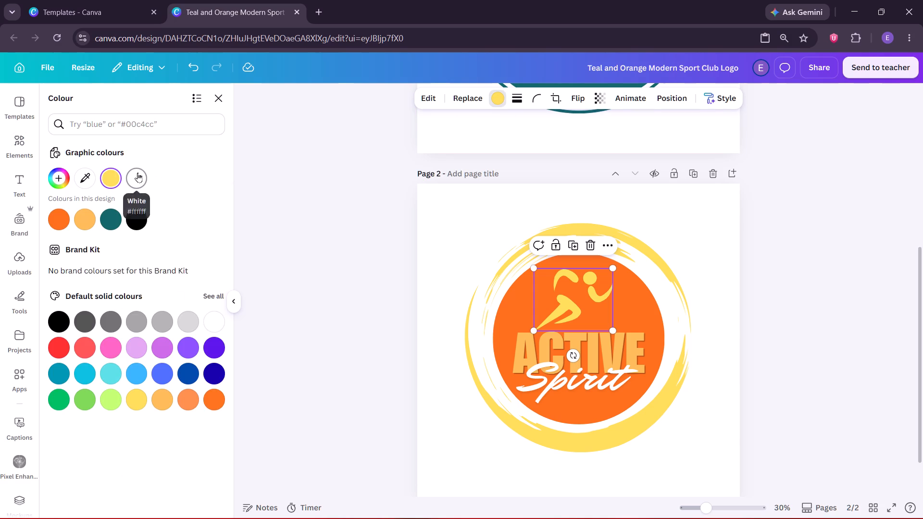
click(311, 193)
click(311, 193)
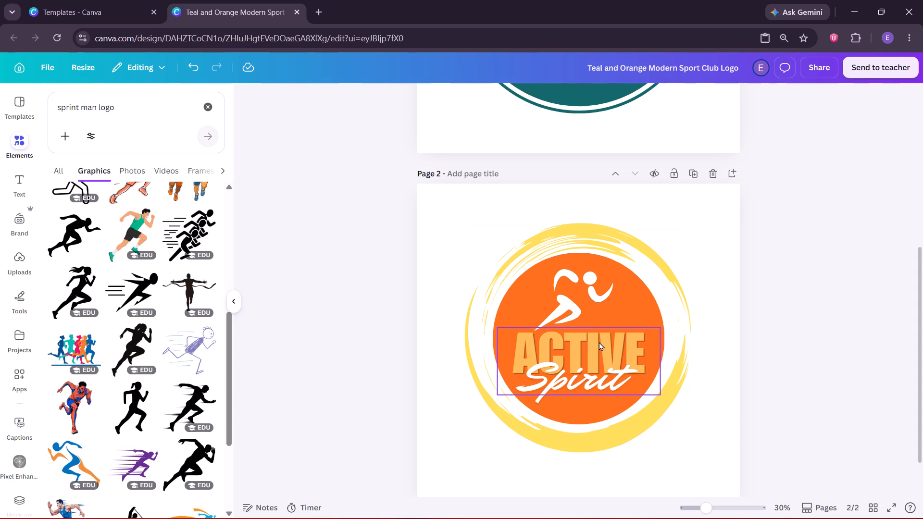
Check the page 1 logo's colours and change the page 2 "ACTIVE" text to the design's yellow.
scroll(624, 344, up, 2)
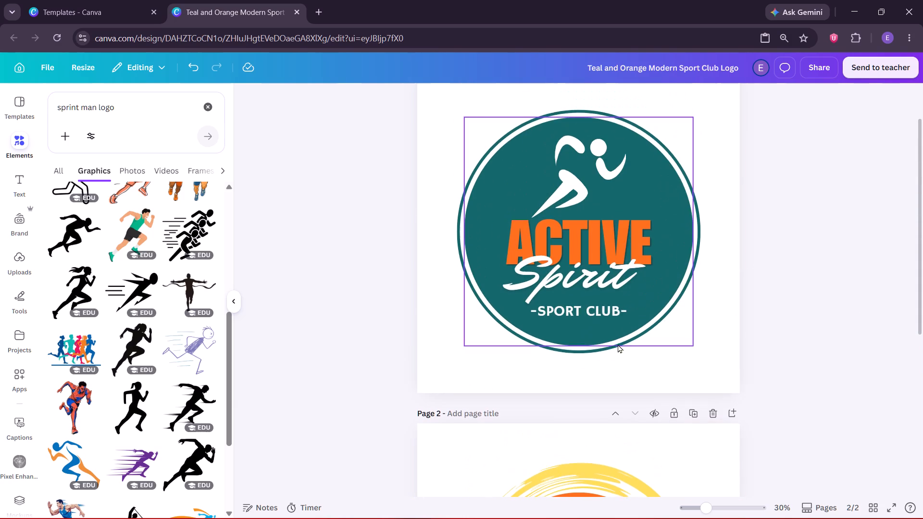
scroll(608, 344, down, 2)
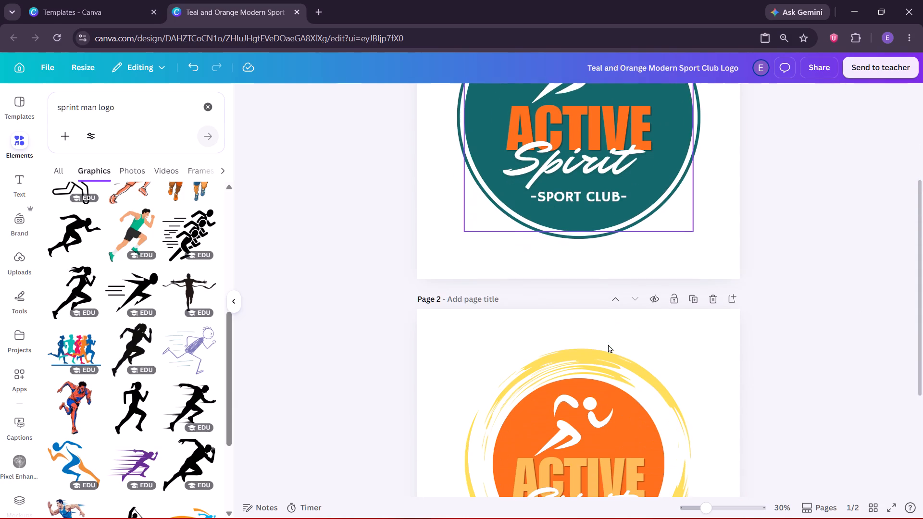
scroll(606, 344, down, 2)
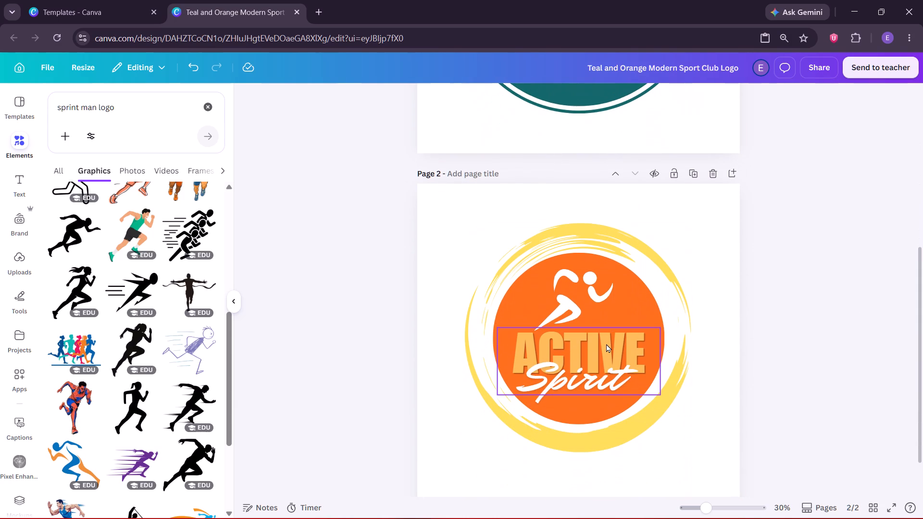
click(606, 344)
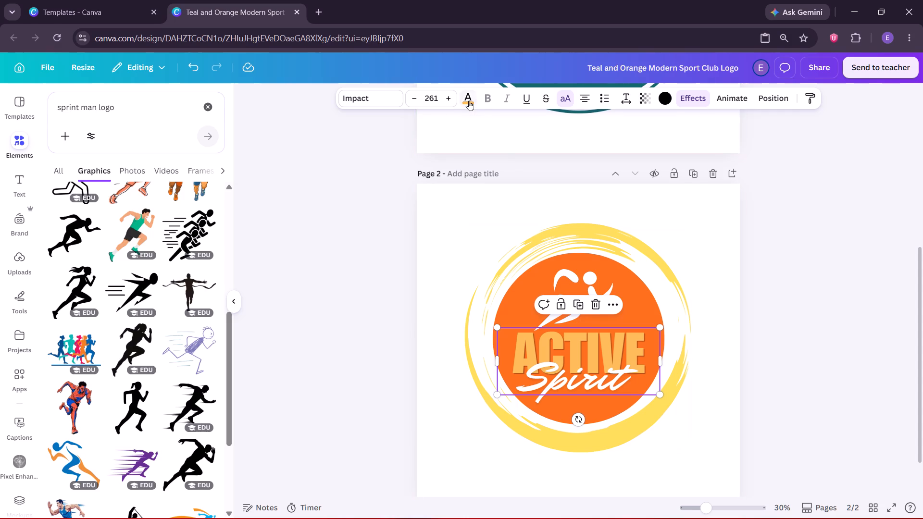
click(469, 100)
click(58, 211)
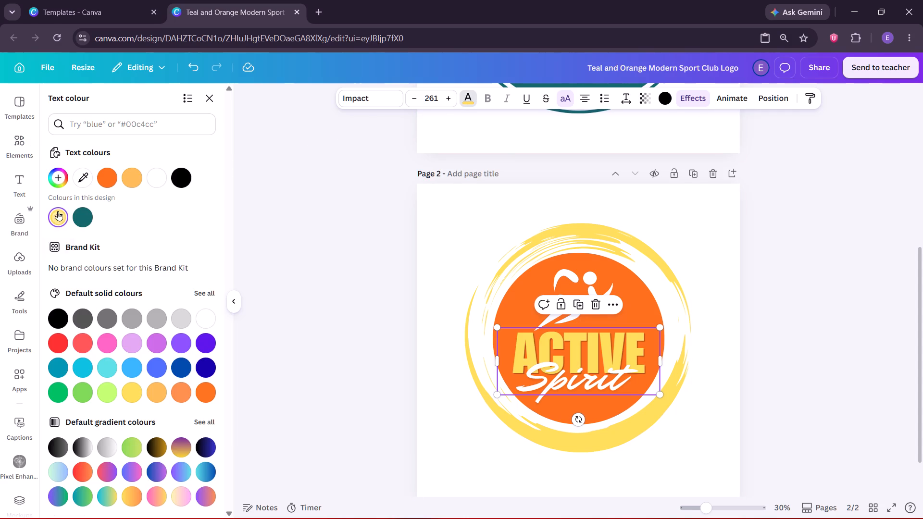
click(330, 233)
click(330, 233)
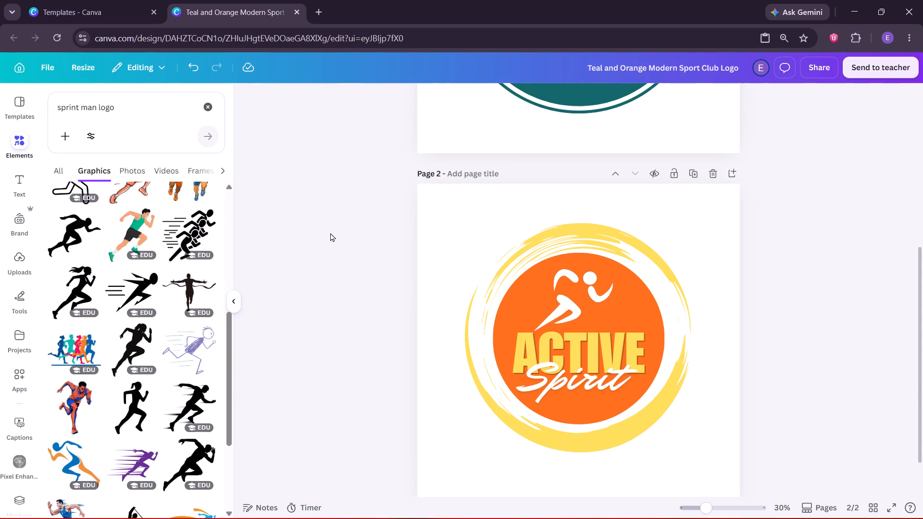
Shrink the white runner on page 2 slightly and move it up towards the top of the orange circle.
scroll(502, 402, up, 3)
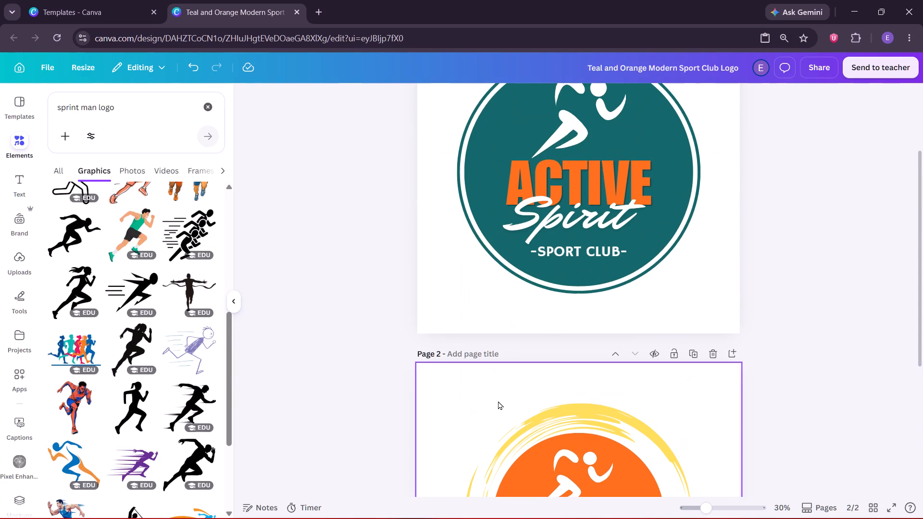
scroll(496, 400, down, 3)
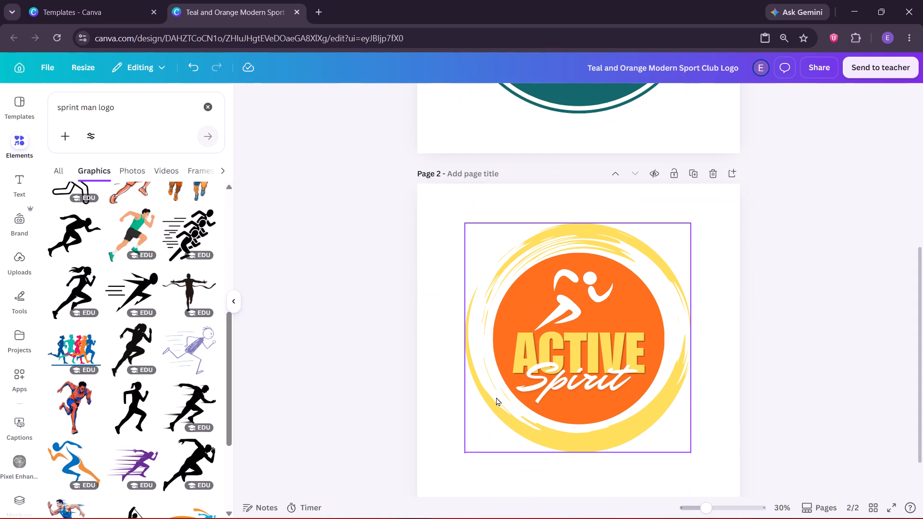
click(822, 390)
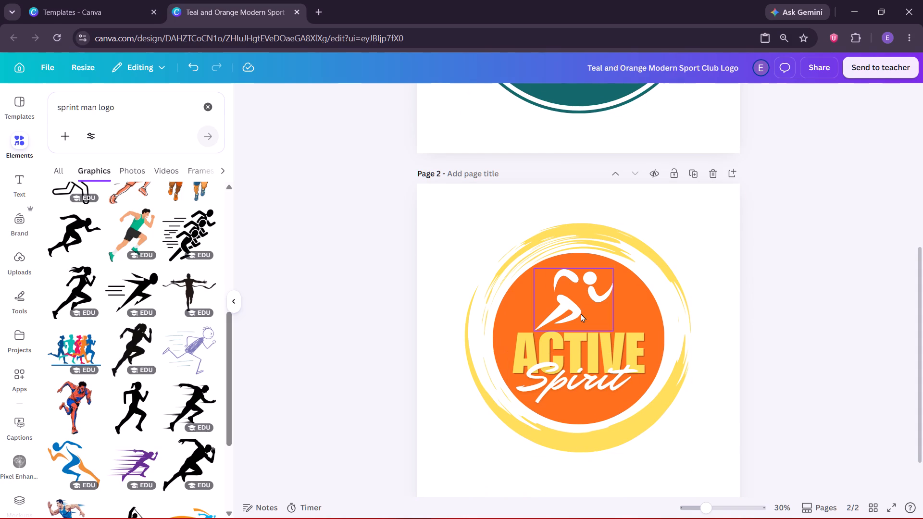
click(579, 304)
drag(536, 328, 539, 324)
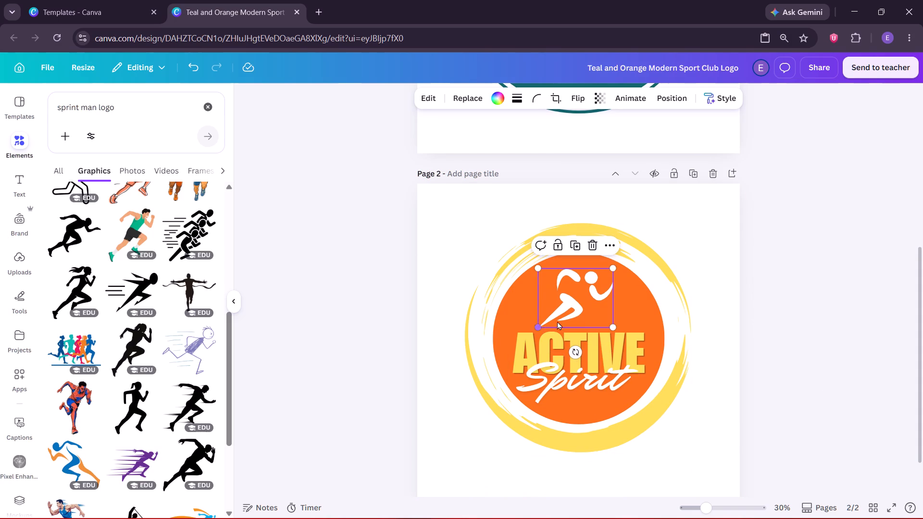
click(776, 313)
drag(580, 310, 580, 305)
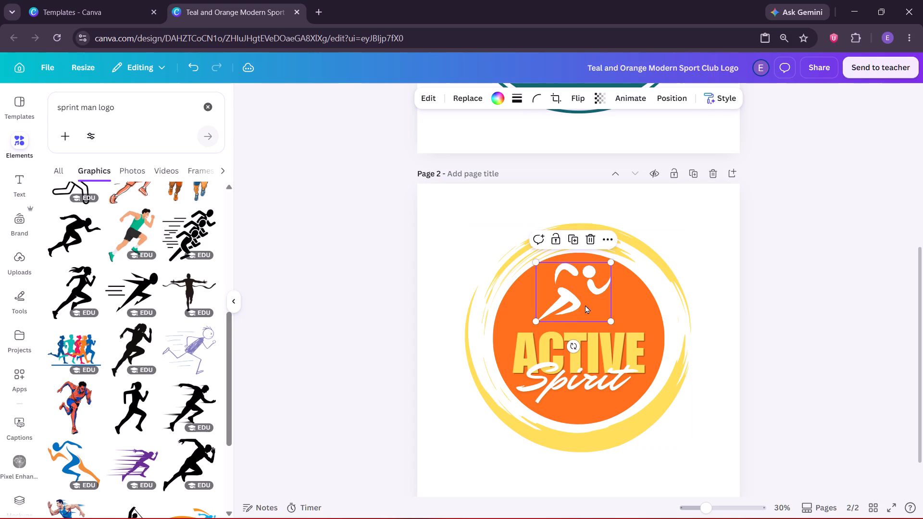
click(854, 309)
Move the "ACTIVE" and "Spirit" texts up beneath the runner, keeping "Spirit" overlapping the bottom of "ACTIVE".
drag(614, 342, 614, 340)
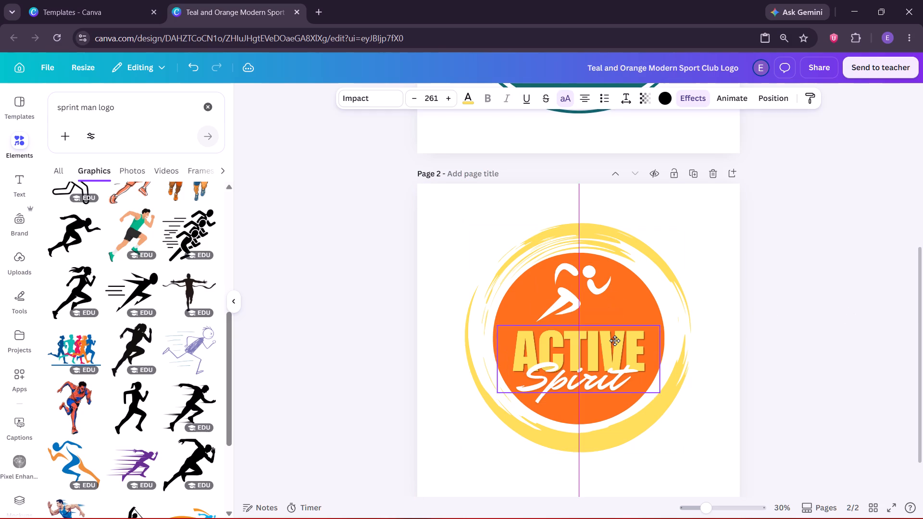
drag(614, 340, 616, 335)
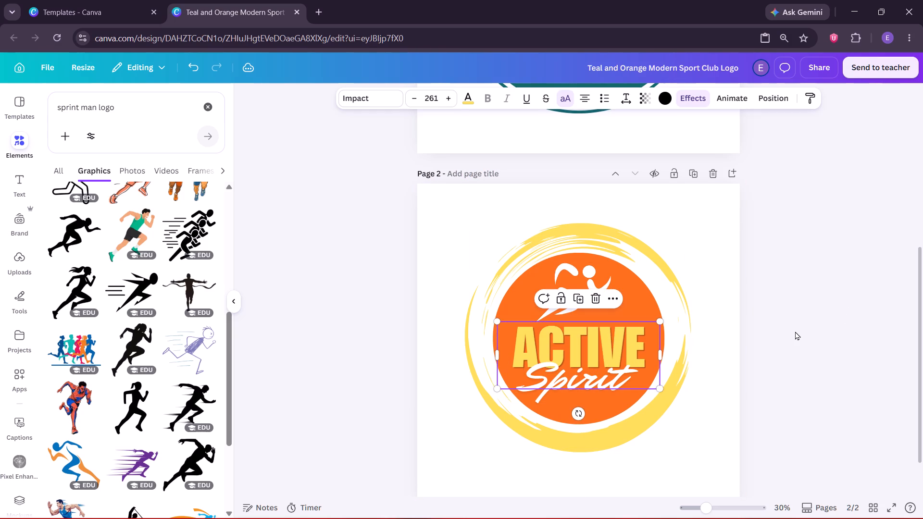
click(799, 331)
drag(599, 375, 603, 369)
click(805, 349)
click(614, 333)
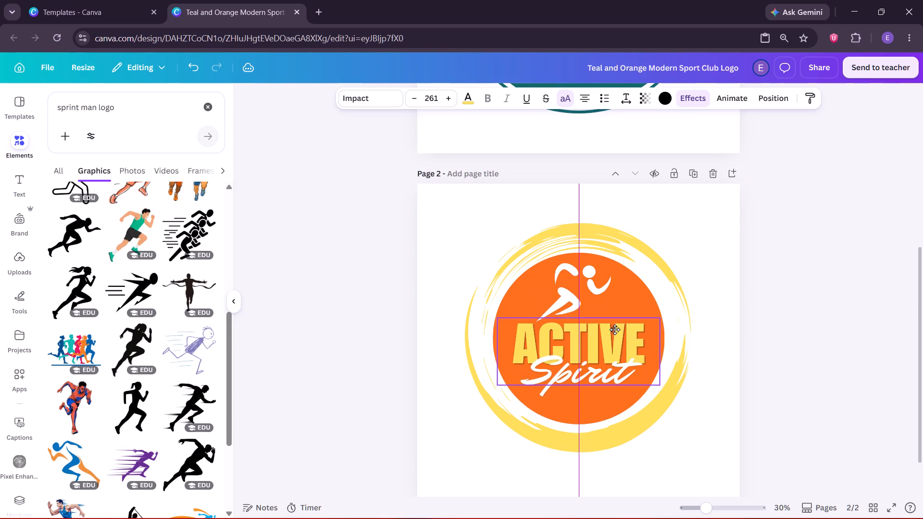
click(803, 337)
drag(614, 370, 610, 365)
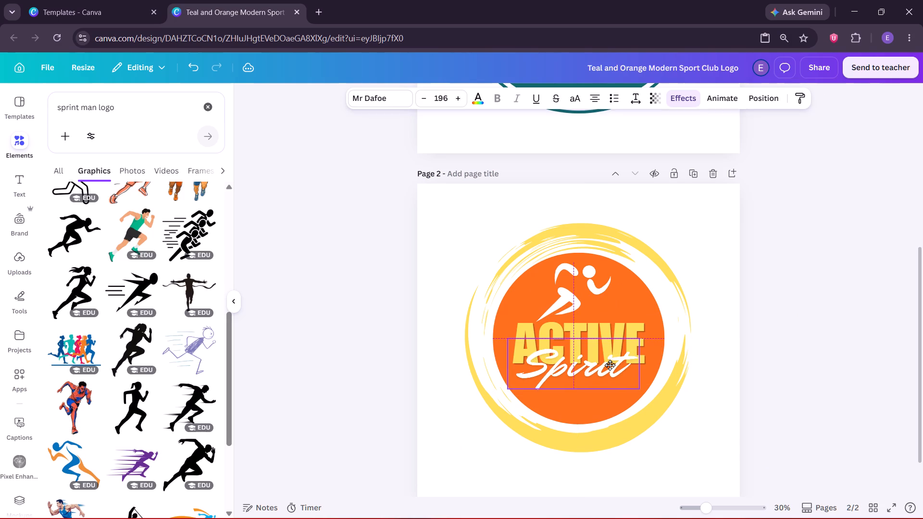
drag(610, 365, 608, 366)
click(778, 375)
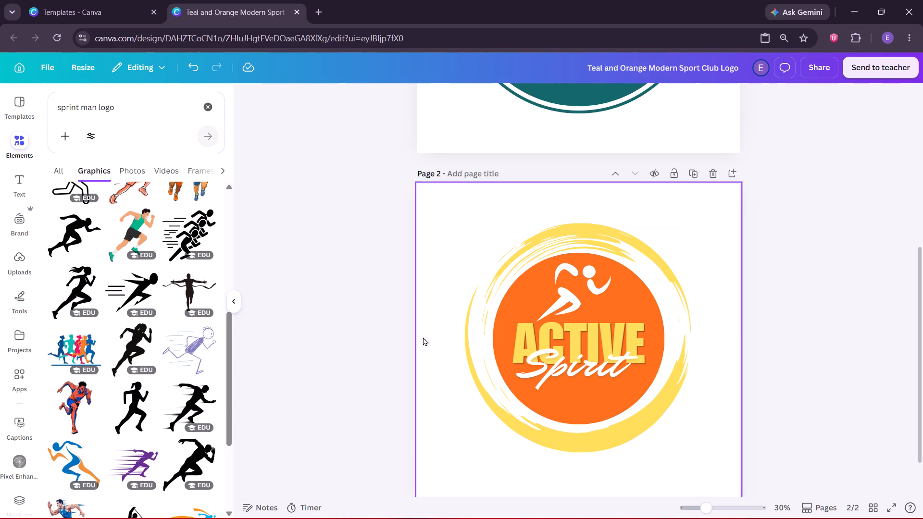
Copy the "-SPORT CLUB-" text from the page 1 logo and paste it onto page 2.
scroll(421, 350, up, 2)
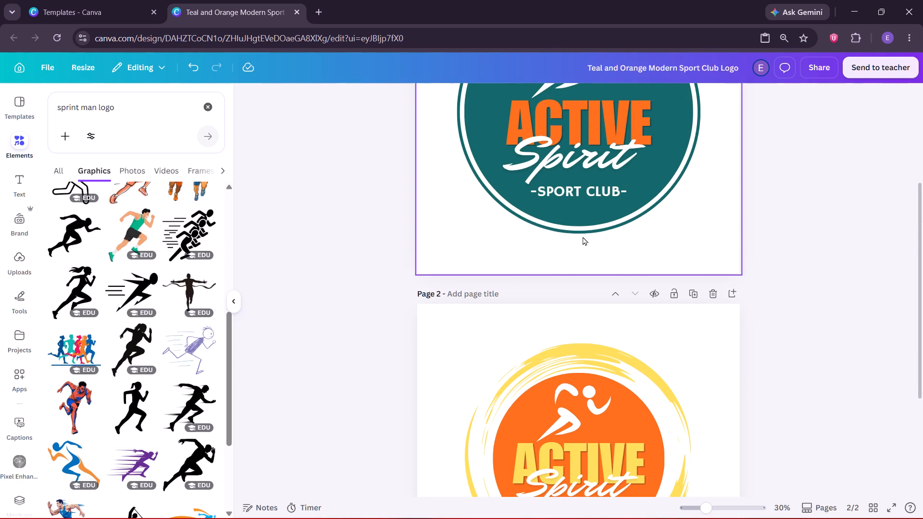
right_click(571, 199)
click(604, 210)
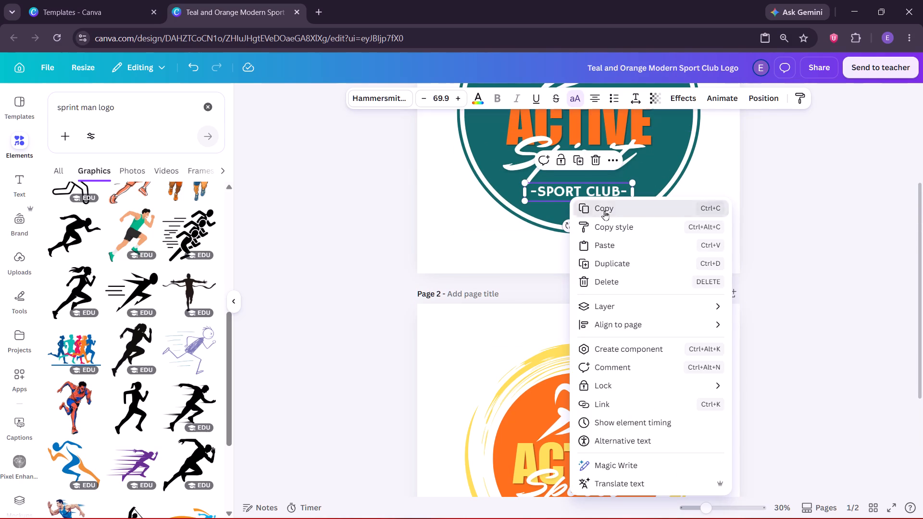
scroll(542, 313, down, 4)
right_click(452, 266)
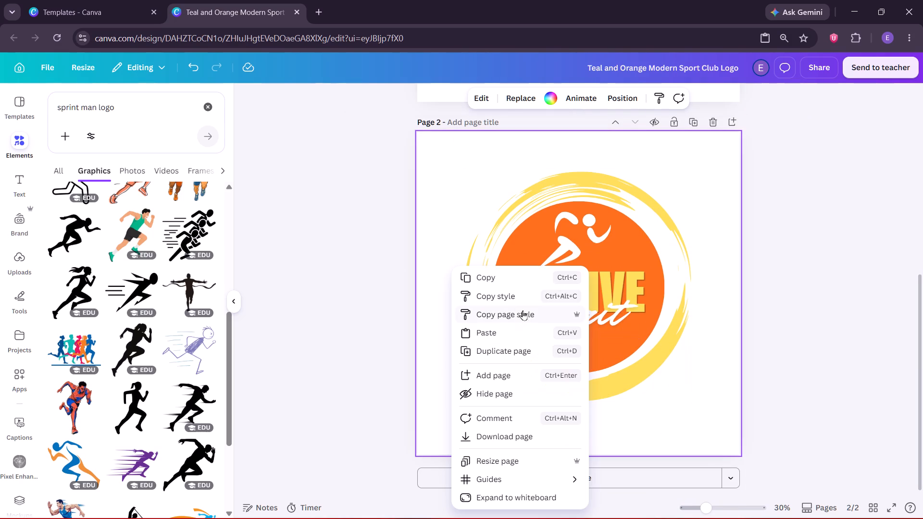
drag(518, 335, 518, 330)
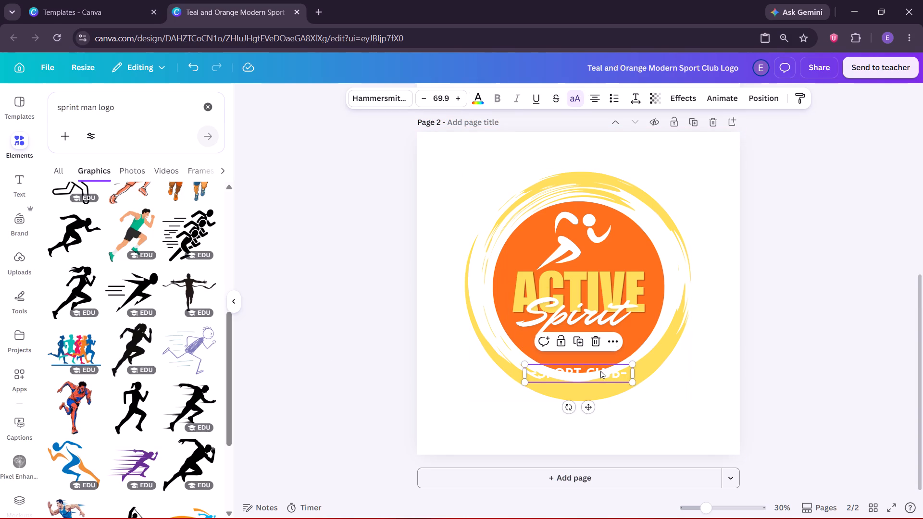
Shrink the page 2 "-SPORT CLUB-" text slightly and centre it inside the orange circle beneath "Spirit".
drag(596, 370, 593, 343)
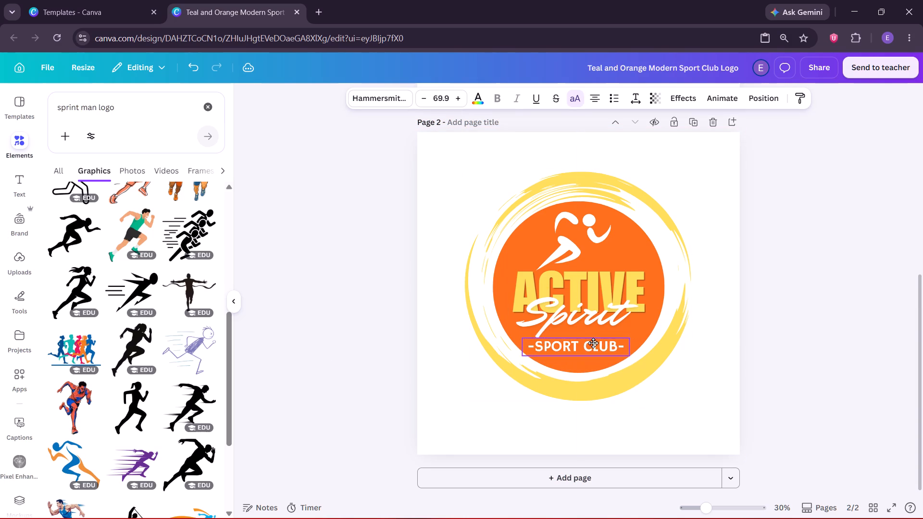
drag(593, 343, 595, 343)
drag(632, 355, 612, 351)
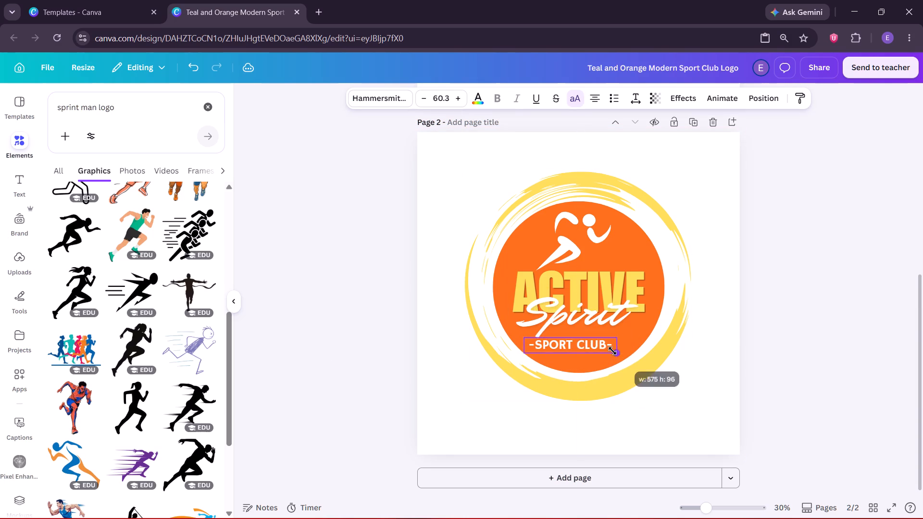
drag(612, 351, 611, 350)
drag(572, 345, 583, 347)
click(813, 336)
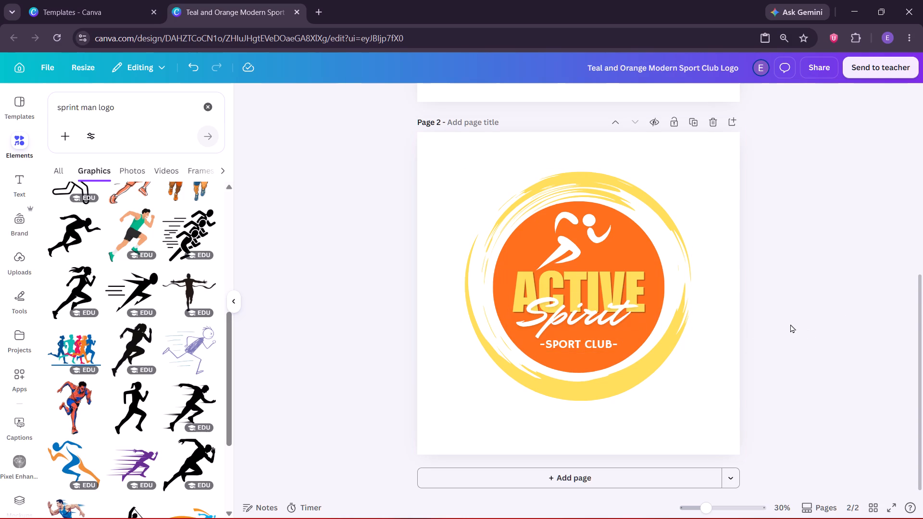
Add a blank third page after page 2.
scroll(520, 294, down, 1)
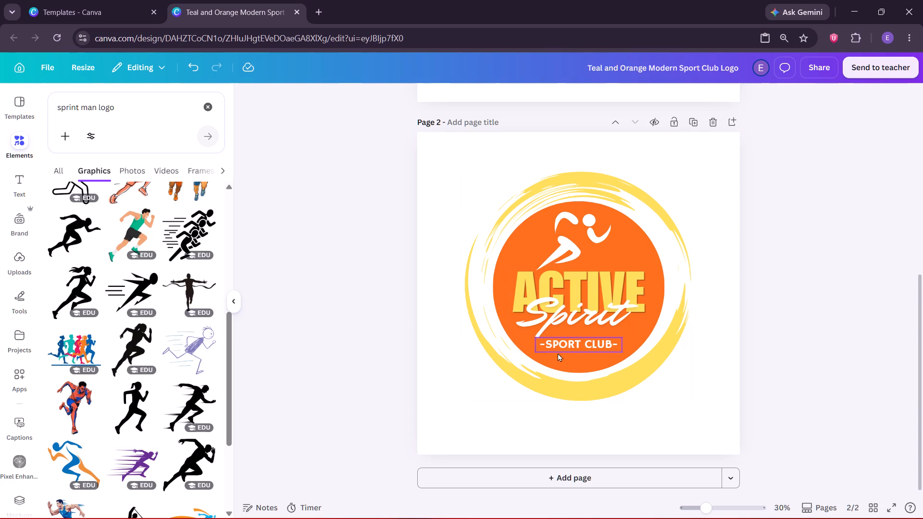
click(588, 473)
Search the design elements for "piratez".
click(202, 110)
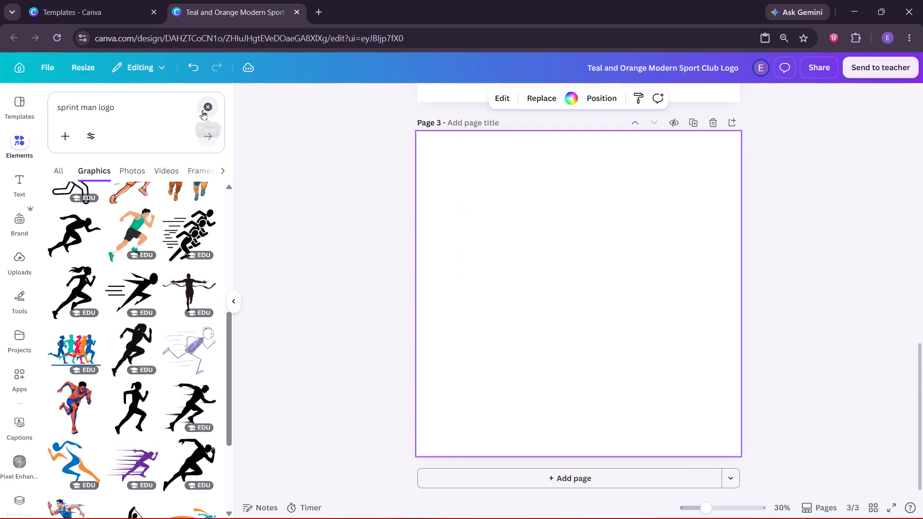
text(pirate)
key(z)
key(Return)
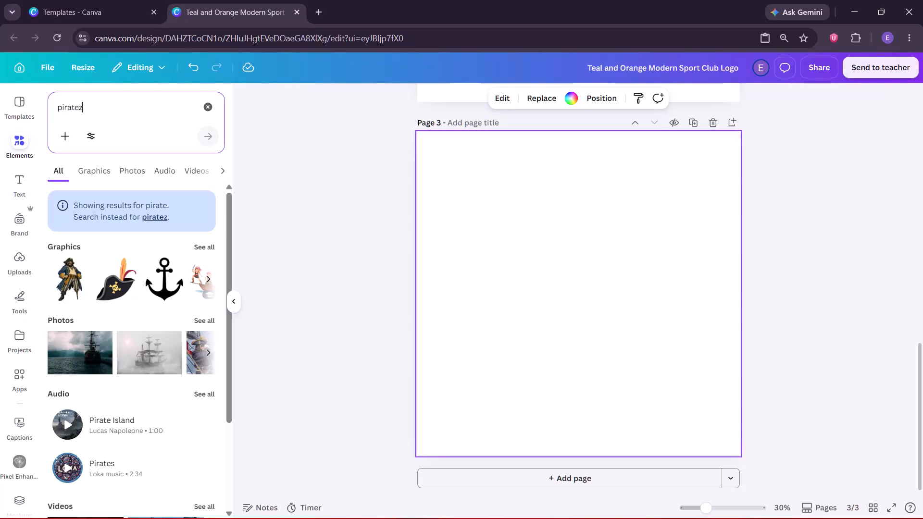
Search Google in a new browser tab for "piratez gaming logo".
click(319, 7)
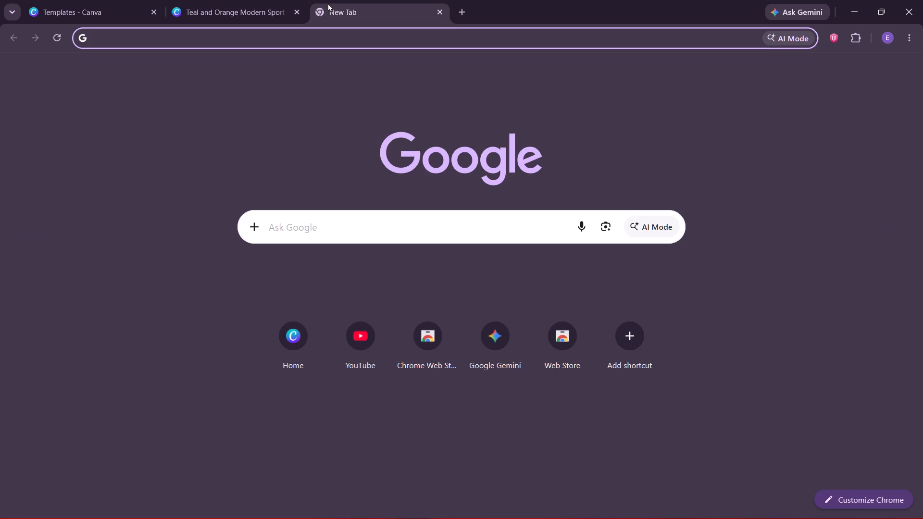
key(p)
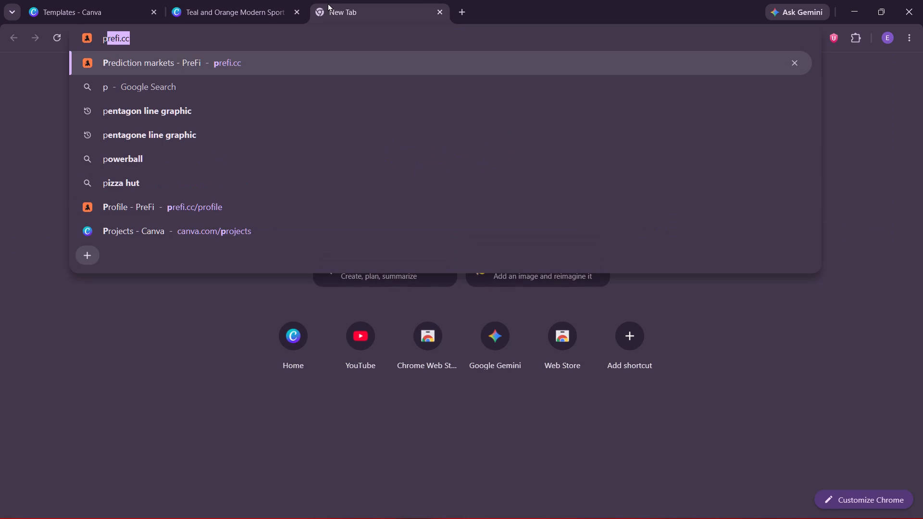
text(iratez)
key(space)
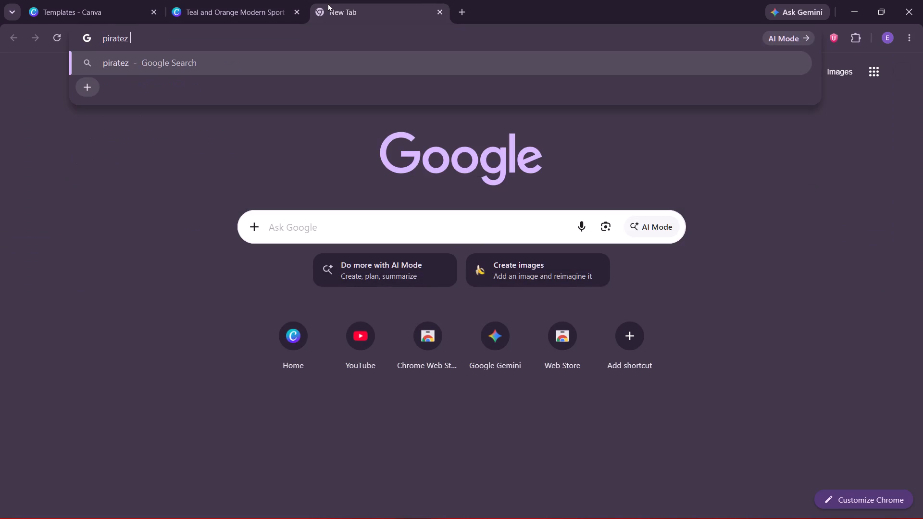
text(gaming logo)
key(Return)
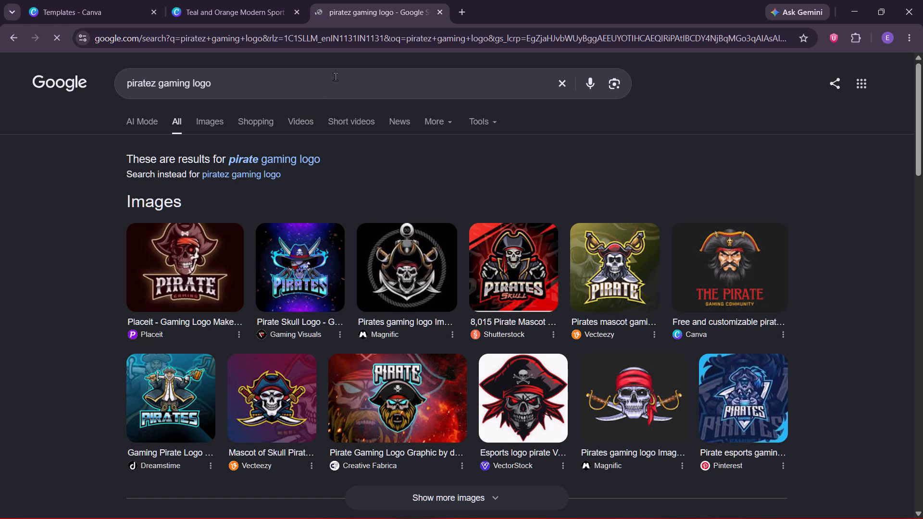
Return to the Canva design and look through all the pirate graphics for a suitable logo image.
click(249, 8)
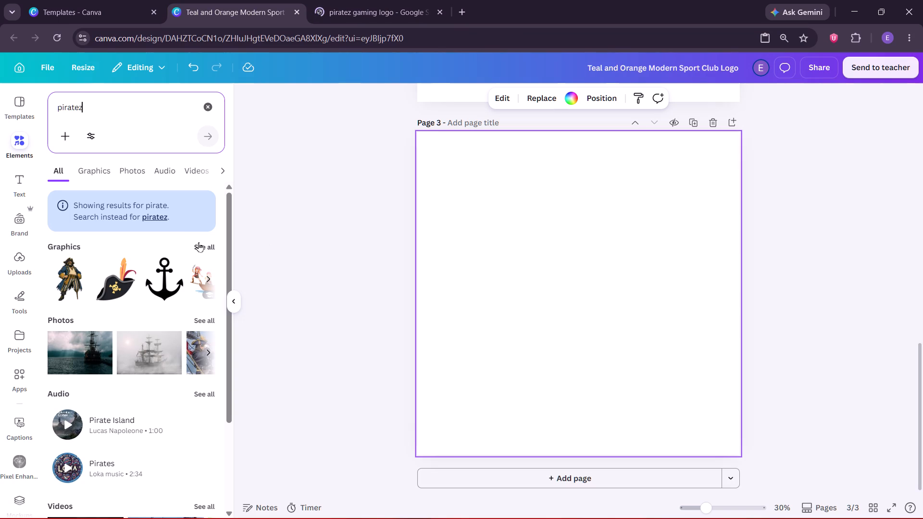
click(199, 242)
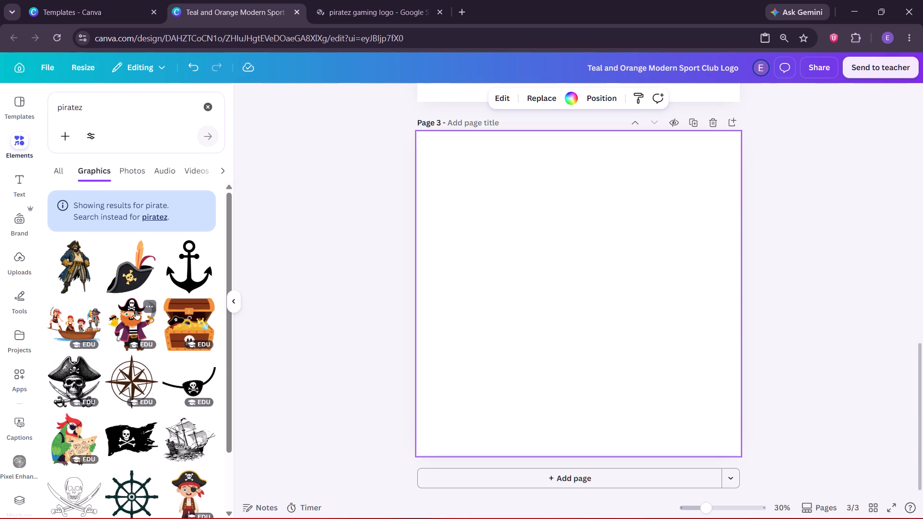
scroll(145, 351, down, 2)
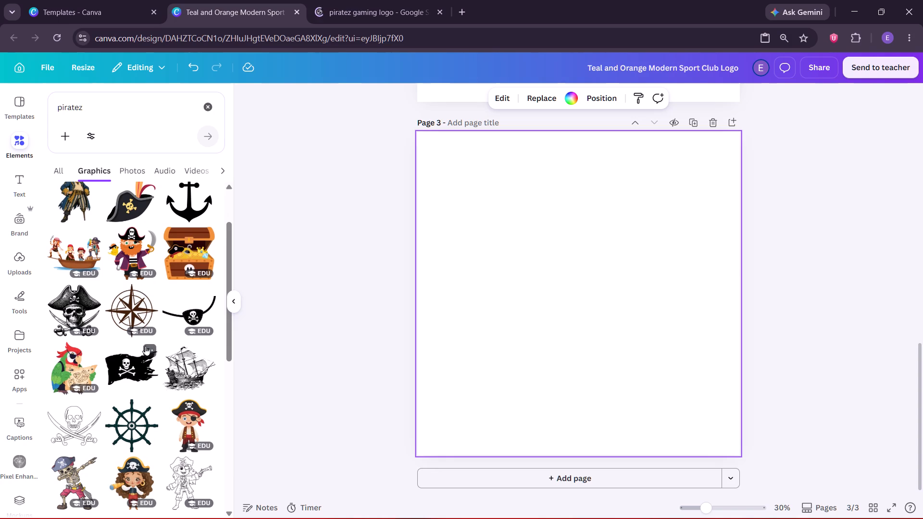
scroll(145, 346, down, 3)
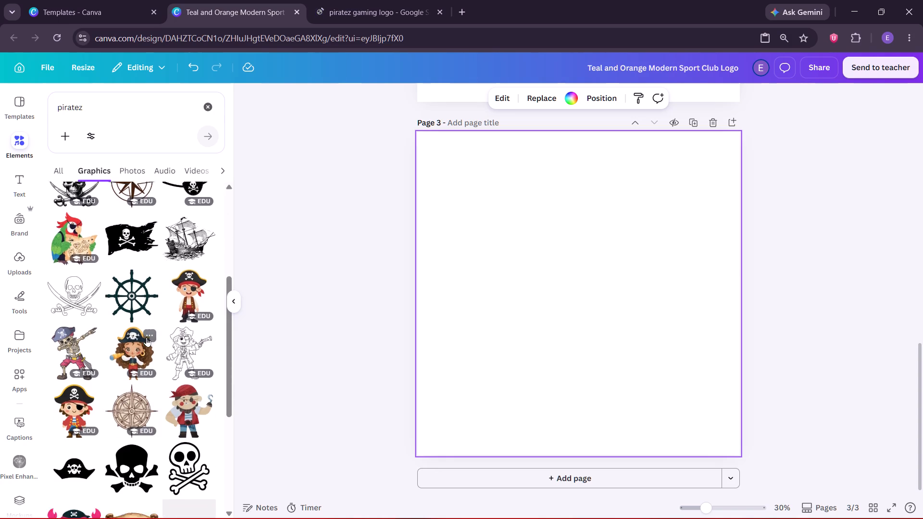
scroll(146, 337, down, 3)
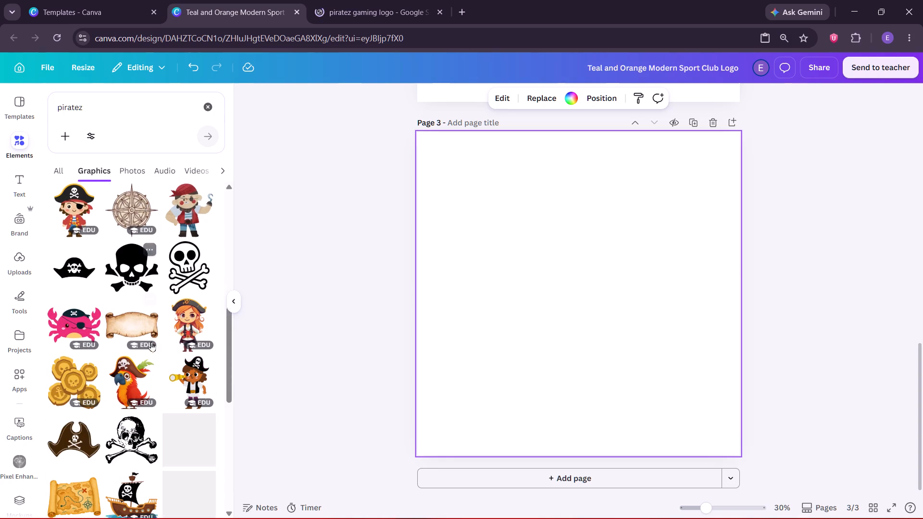
scroll(132, 342, down, 2)
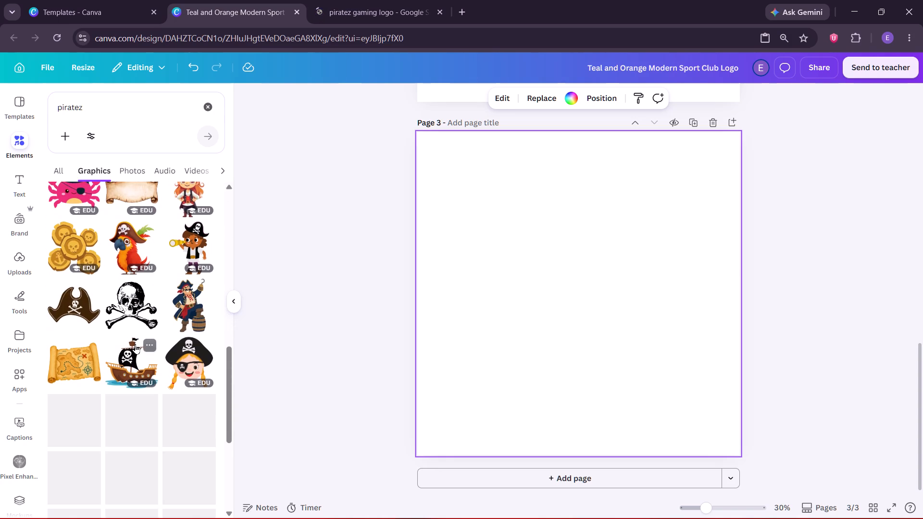
scroll(147, 365, down, 2)
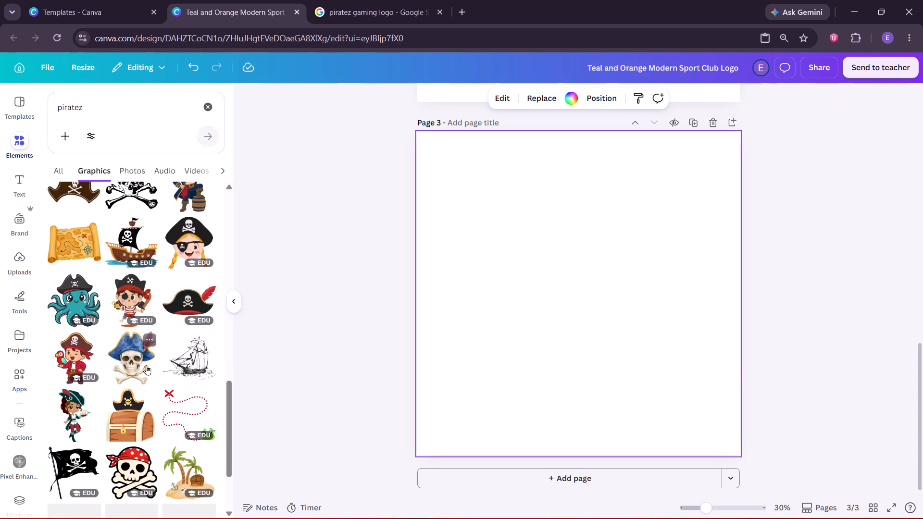
scroll(146, 365, up, 7)
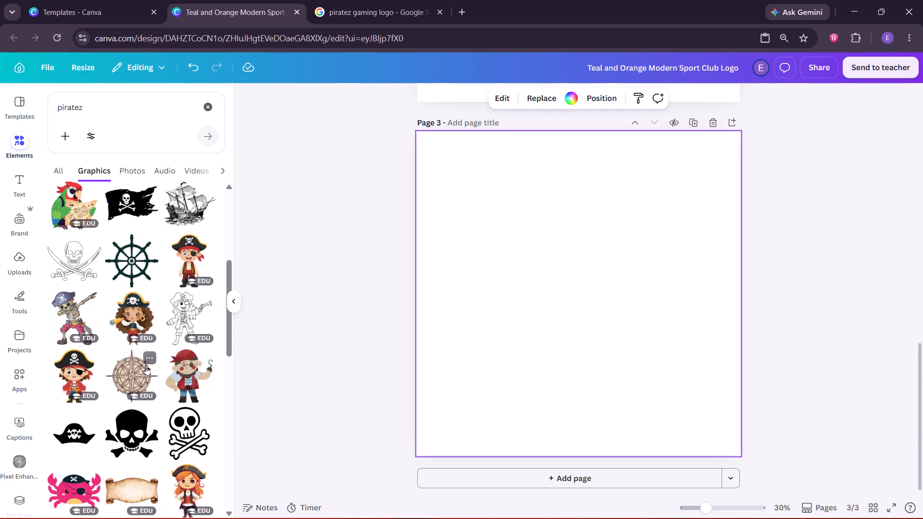
scroll(146, 365, up, 2)
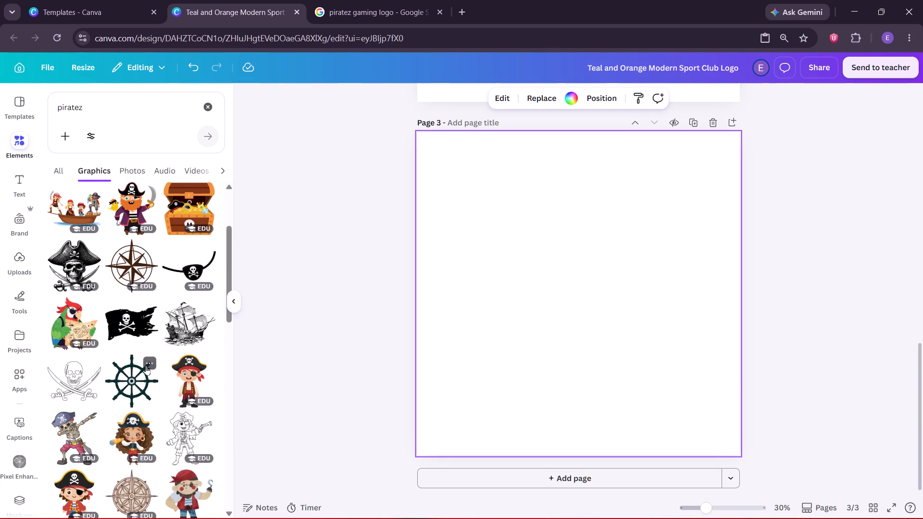
scroll(146, 365, up, 2)
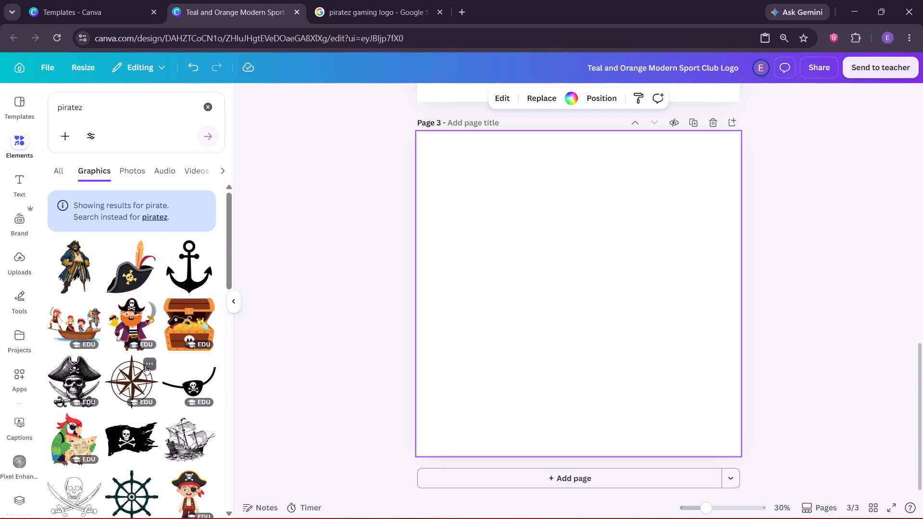
Search the graphics for "piratez logo" and skim the results.
click(124, 116)
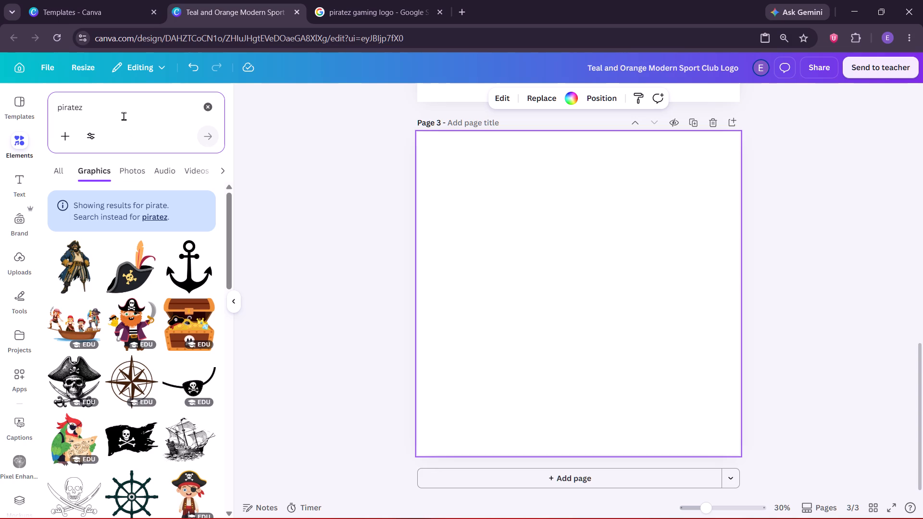
click(115, 108)
key(space)
text(logo)
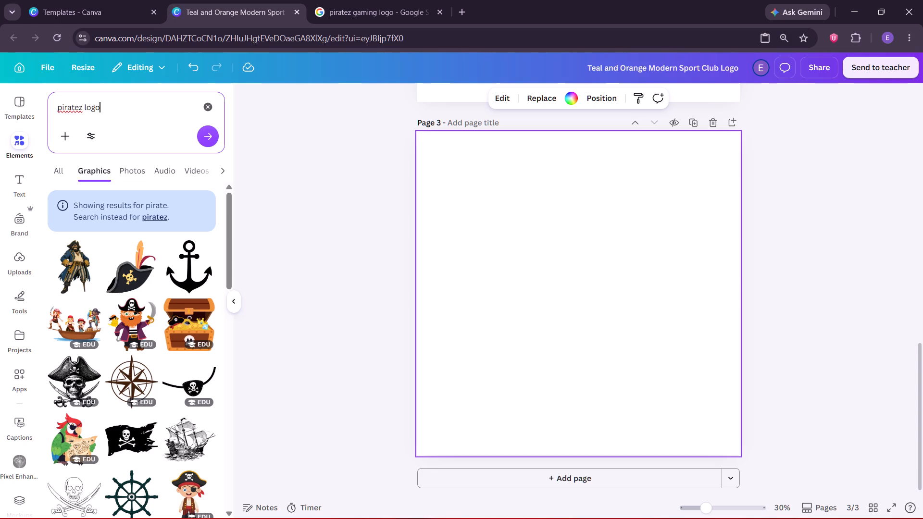
key(Return)
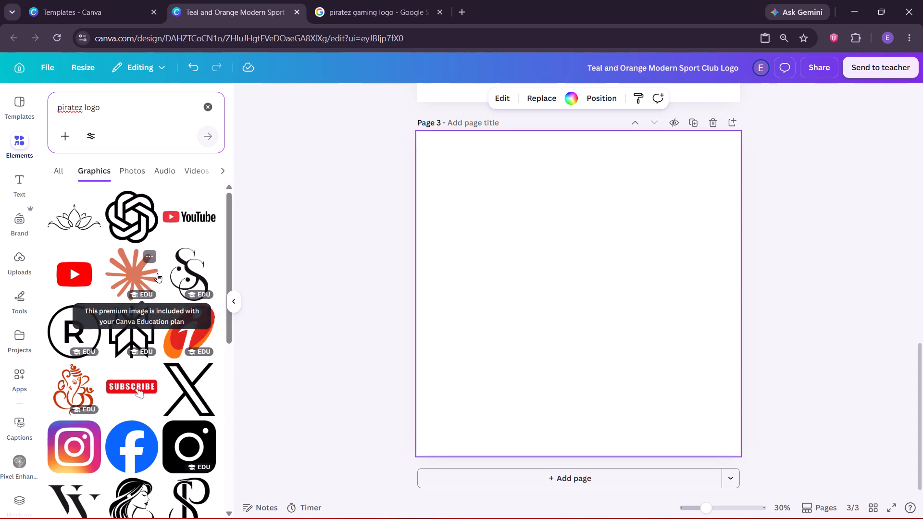
scroll(132, 233, down, 3)
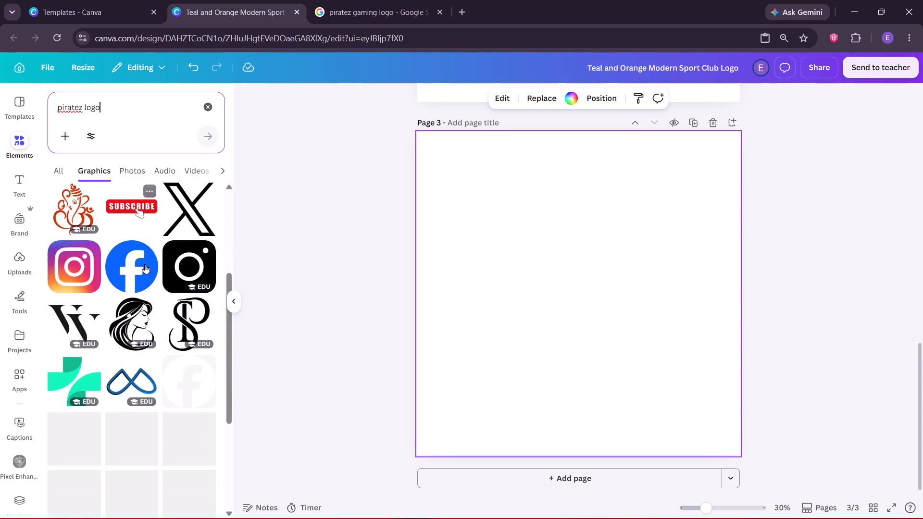
Search the graphics for "pirate logo" and add the red-hatted pirate skull biting a sword to page 3.
click(82, 105)
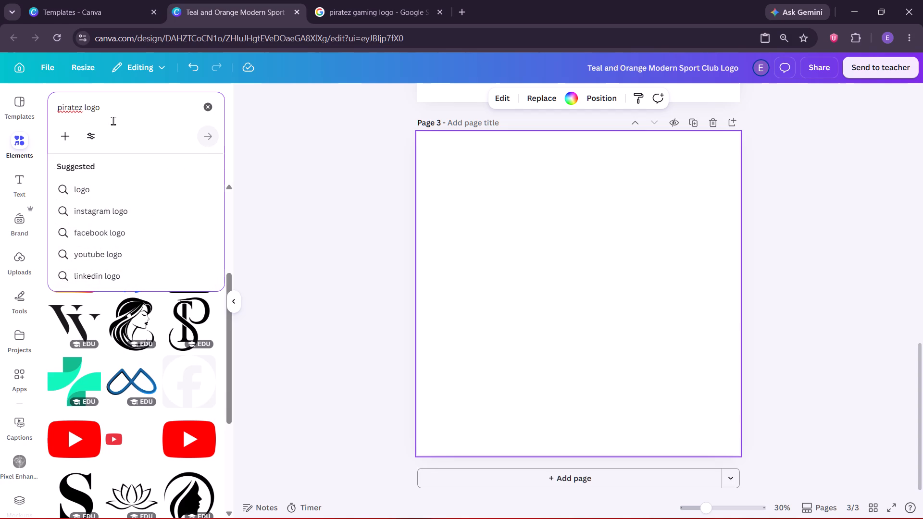
key(BackSpace)
key(Return)
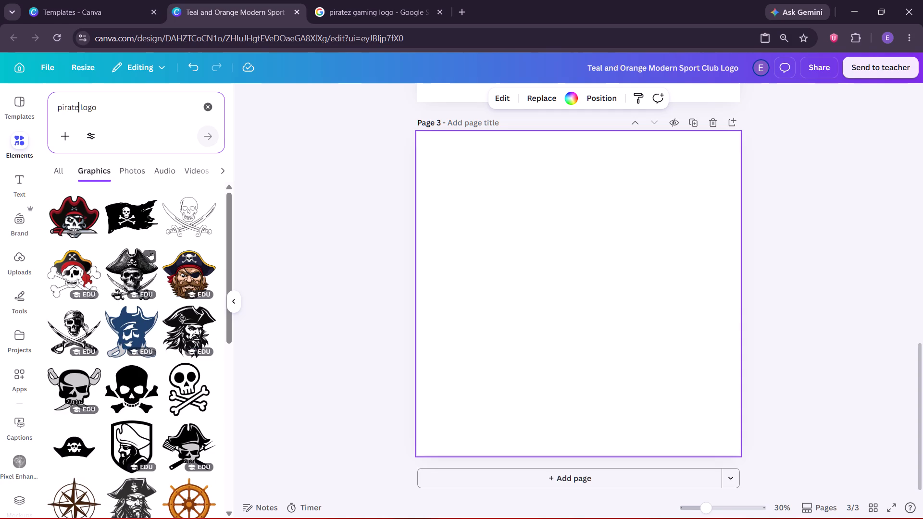
scroll(150, 251, down, 1)
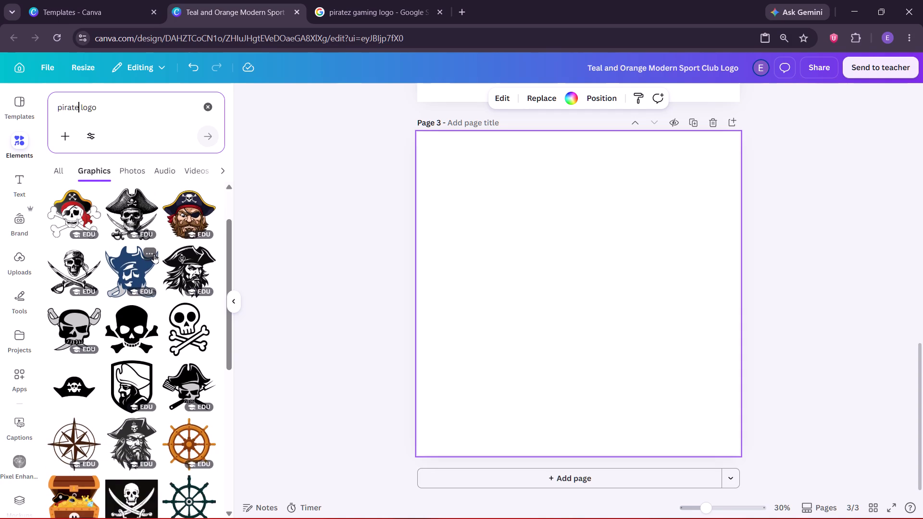
scroll(154, 254, down, 3)
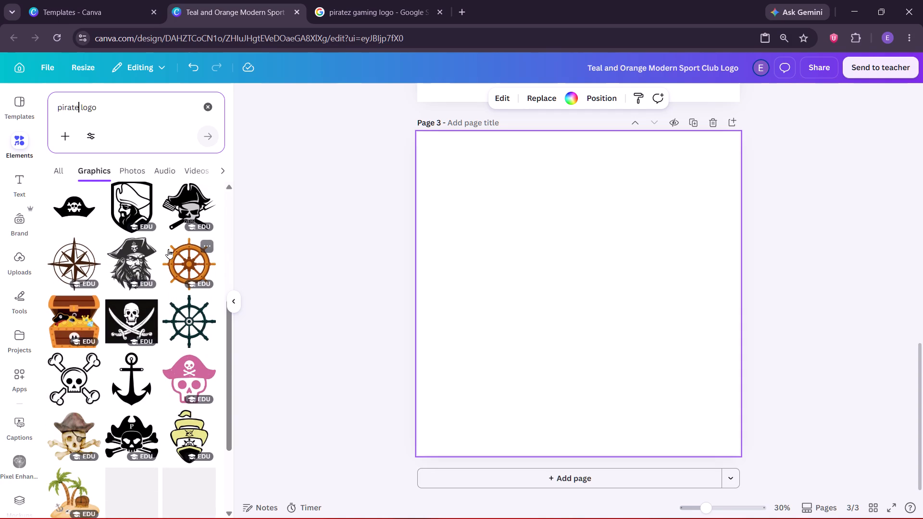
scroll(168, 249, down, 2)
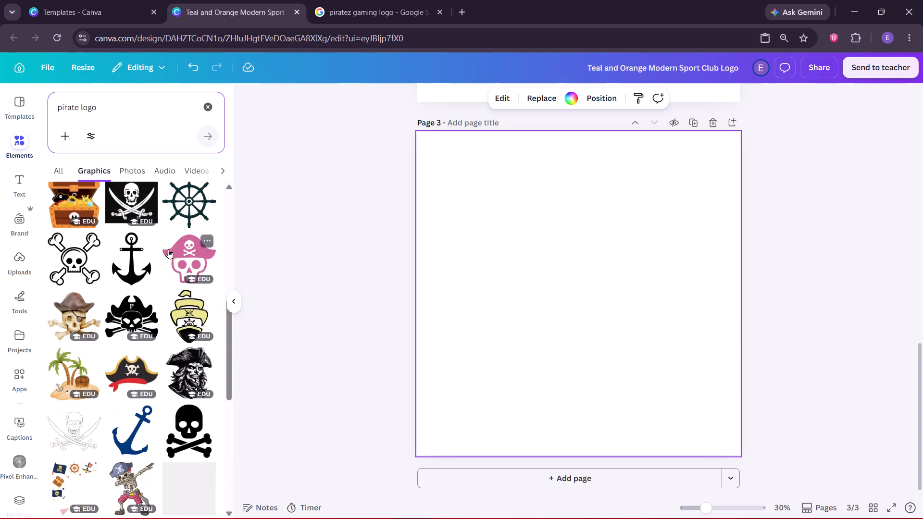
scroll(168, 249, up, 5)
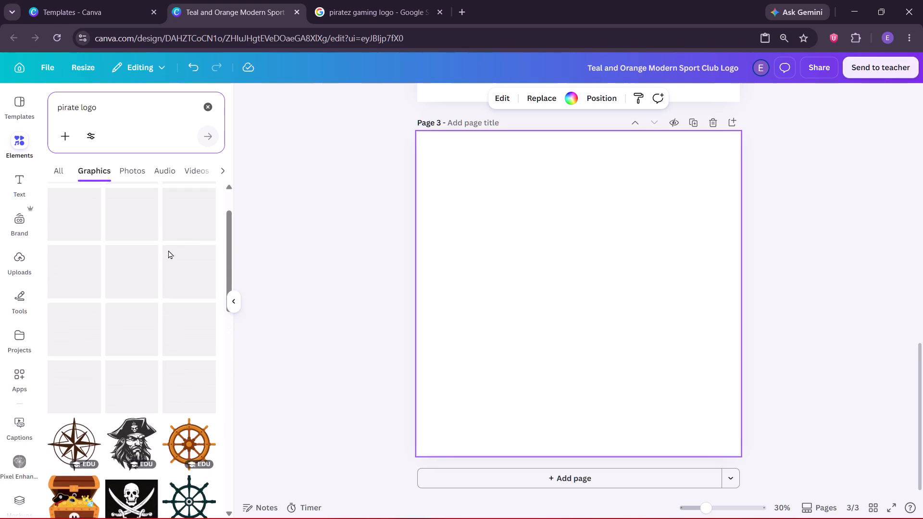
scroll(166, 252, up, 2)
click(71, 222)
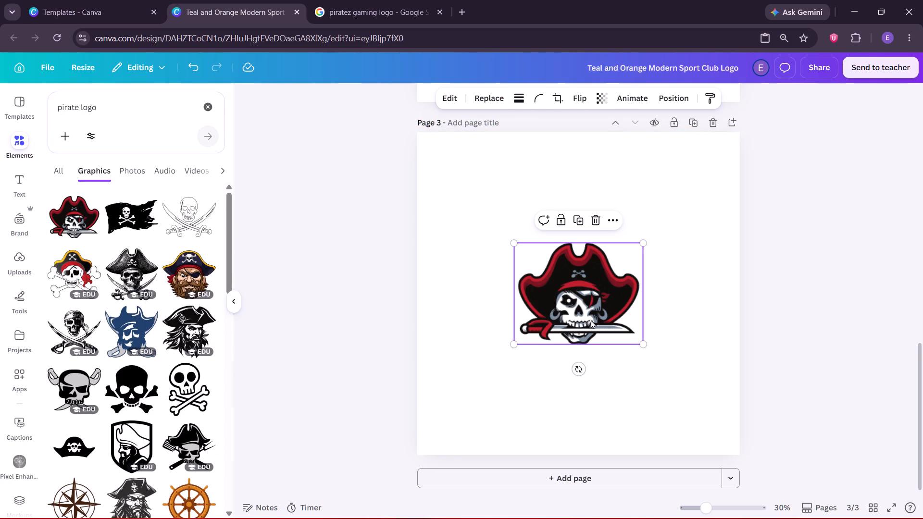
Search the elements for "shape" and add the black starburst badge from the shapes to page 3.
click(486, 287)
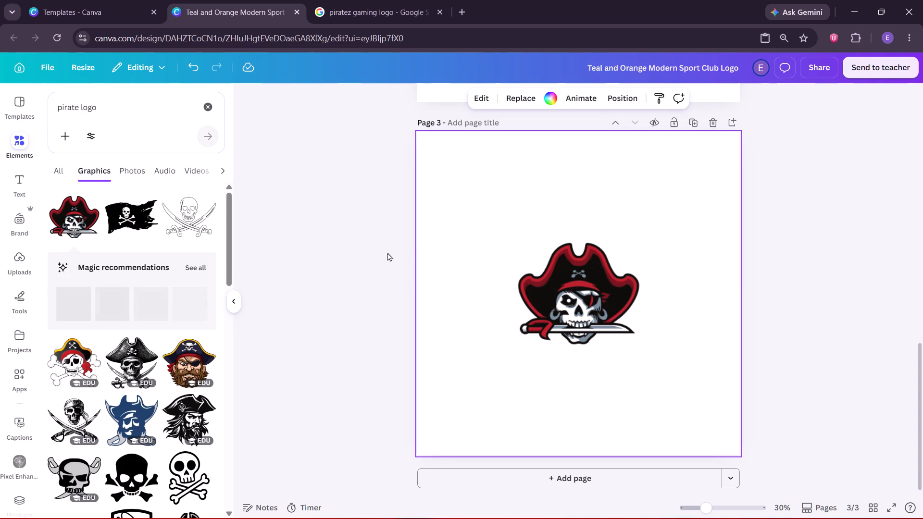
scroll(119, 235, up, 3)
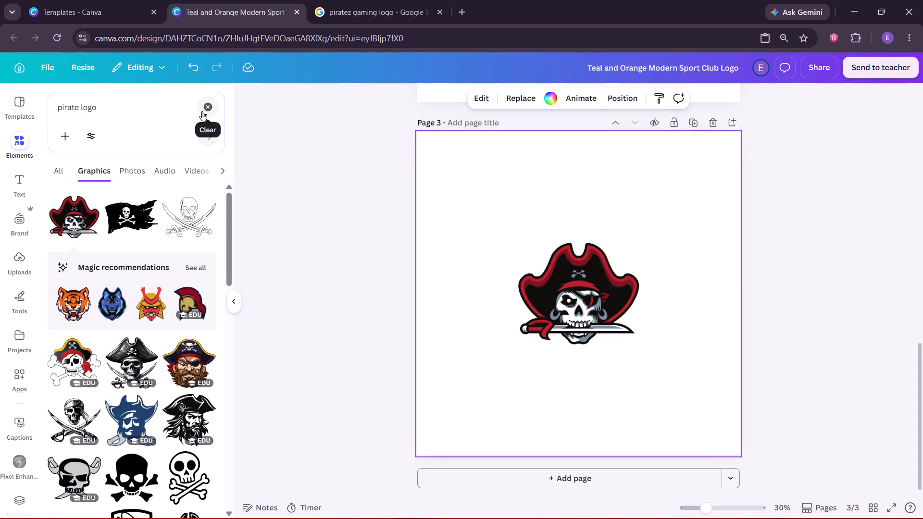
click(202, 111)
text(shape)
key(Return)
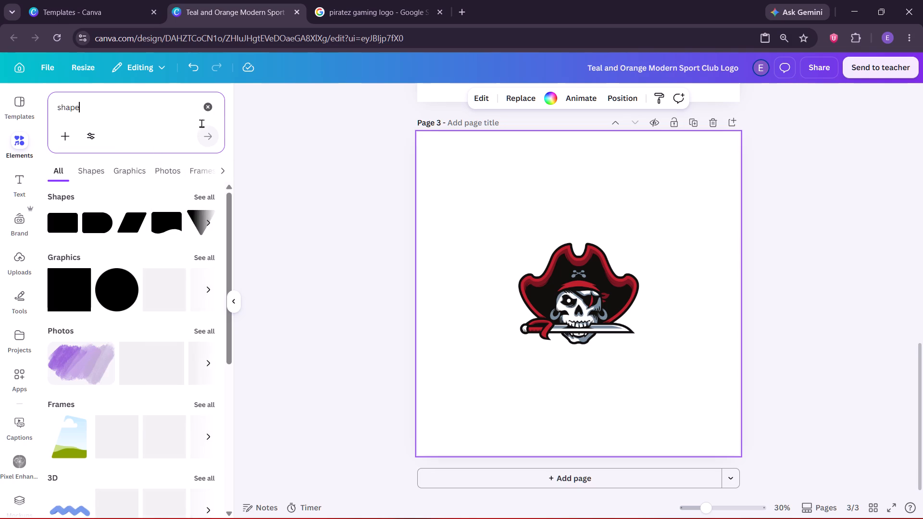
click(207, 195)
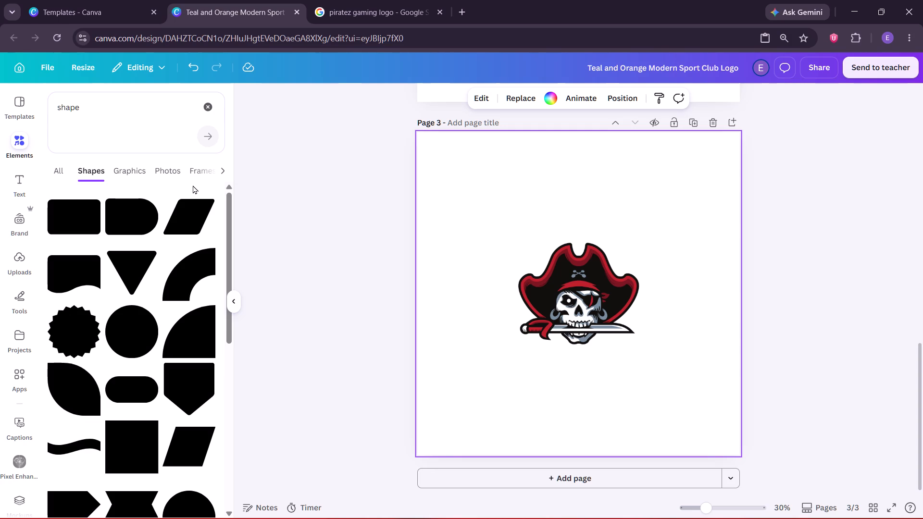
click(76, 323)
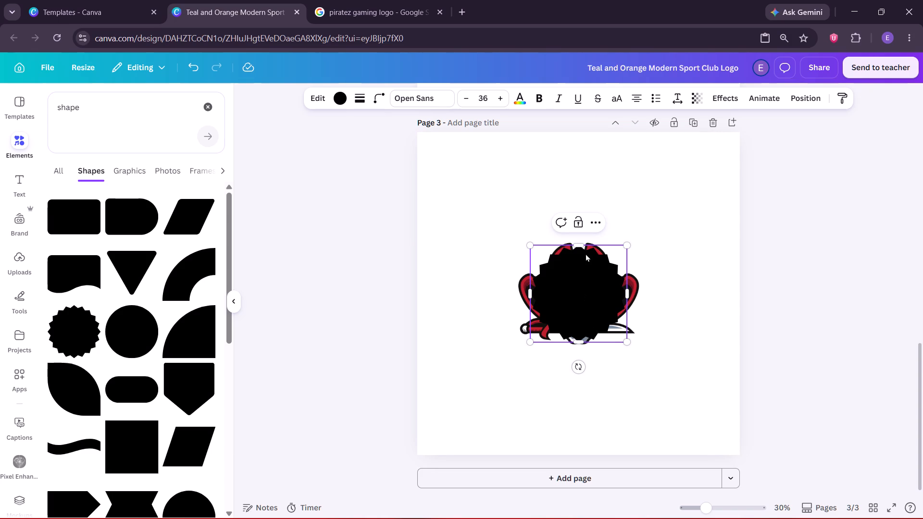
Colour the starburst with the design's bright red and enlarge it to about 803 by 803.
click(345, 98)
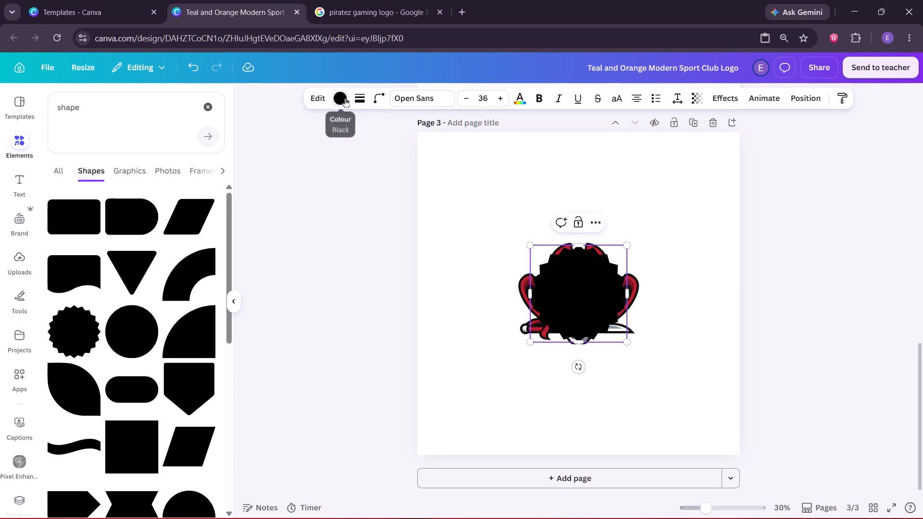
click(84, 221)
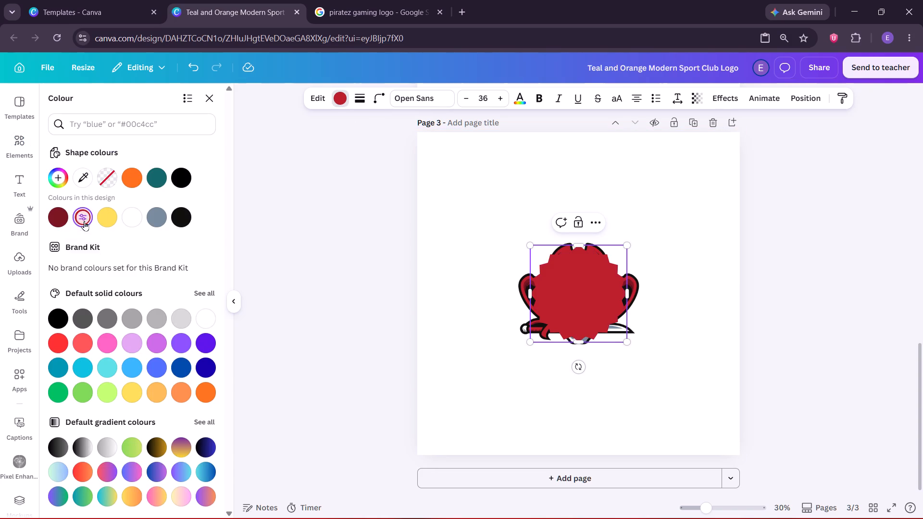
drag(629, 339, 672, 362)
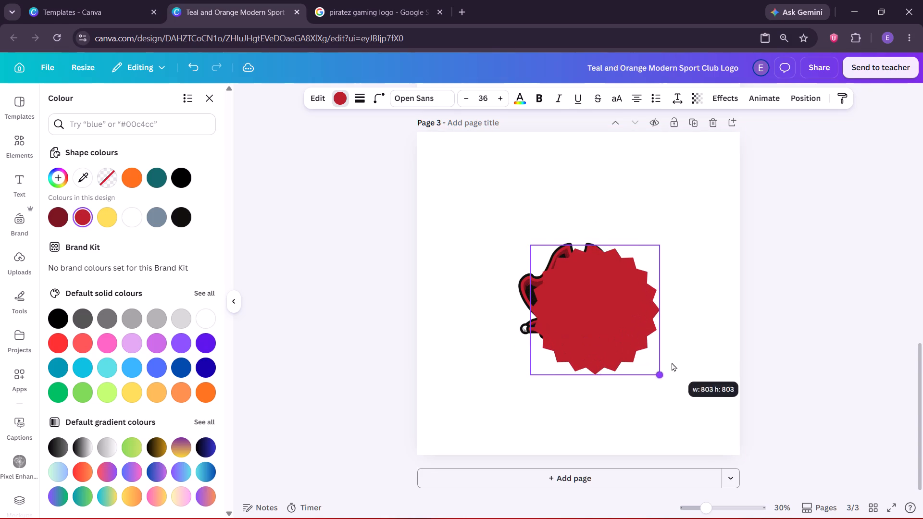
Move the starburst aside to uncover the pirate skull, and bring the skull graphic to the front.
drag(612, 342, 586, 325)
drag(580, 322, 521, 312)
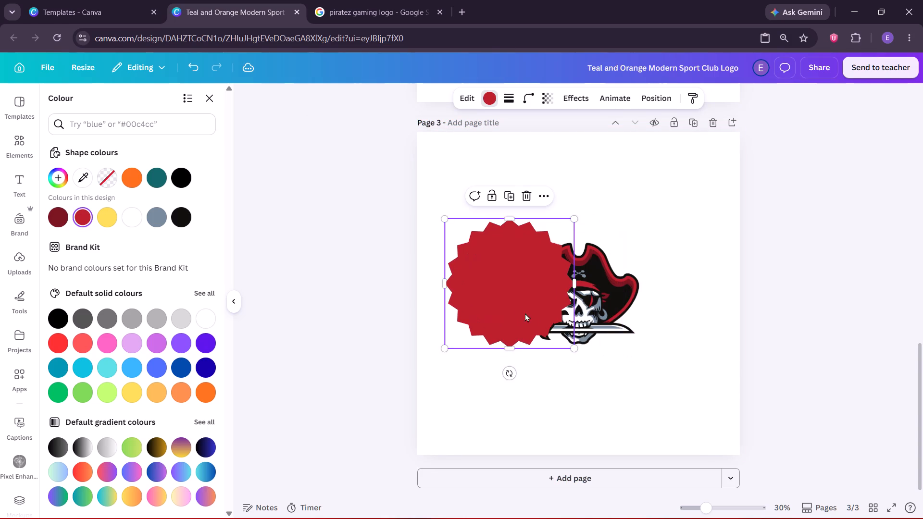
click(613, 314)
right_click(612, 314)
click(661, 302)
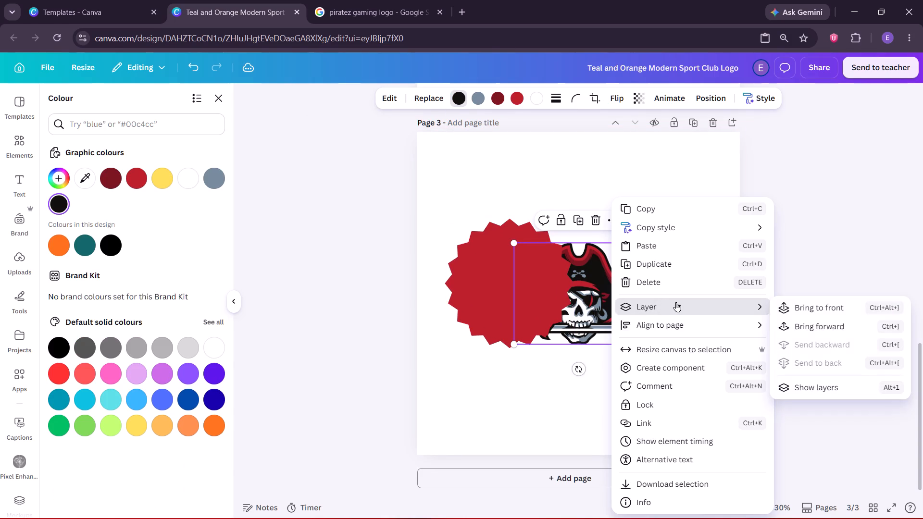
click(791, 314)
click(844, 260)
Enlarge the red starburst further and centre it behind the pirate skull.
click(484, 286)
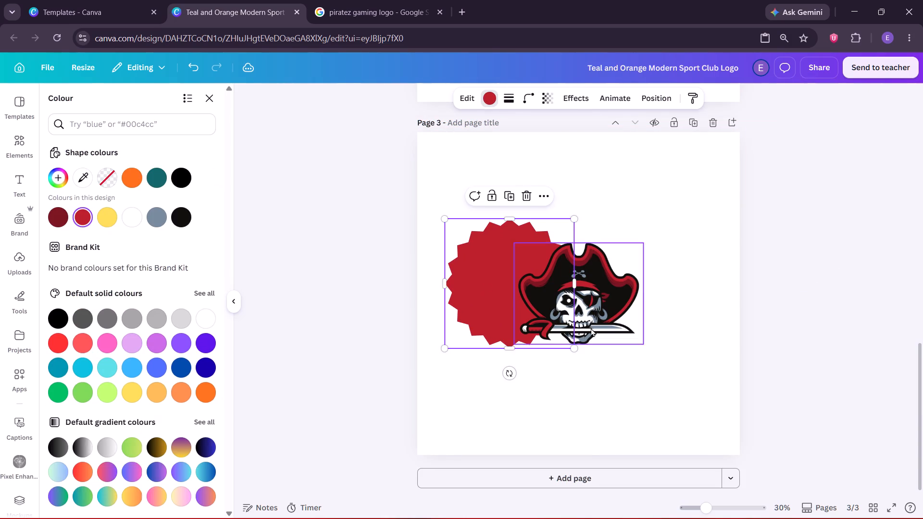
drag(574, 349, 608, 371)
drag(511, 340, 561, 343)
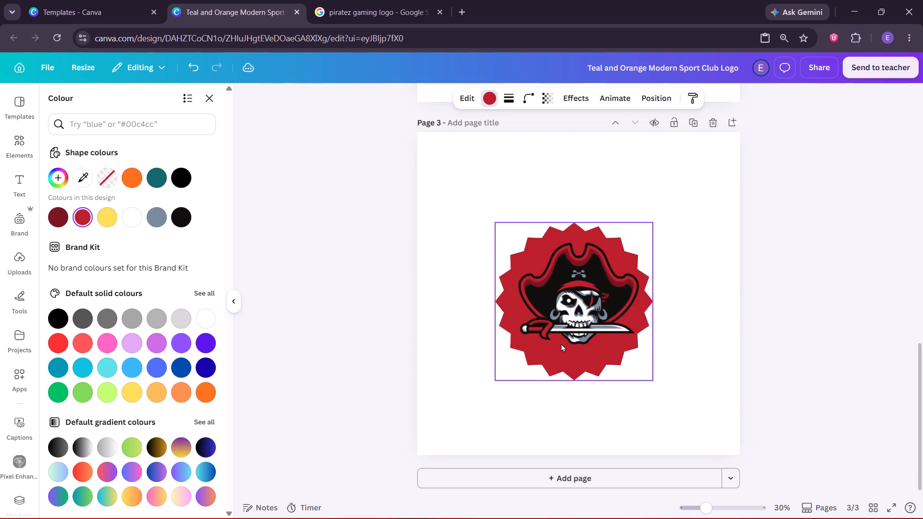
Enlarge the pirate skull to about the starburst's width and place it centred over the starburst's upper part.
drag(585, 317, 585, 285)
drag(643, 313, 663, 320)
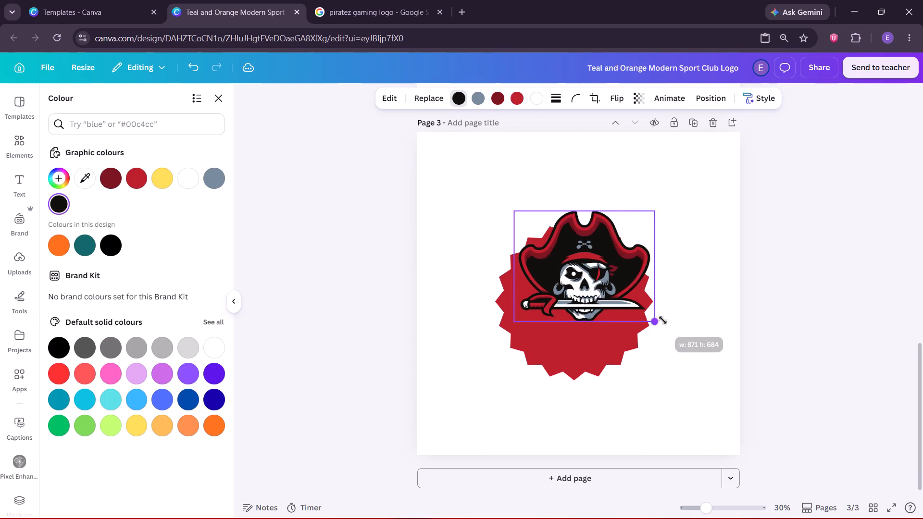
drag(663, 320, 678, 325)
drag(600, 298, 586, 296)
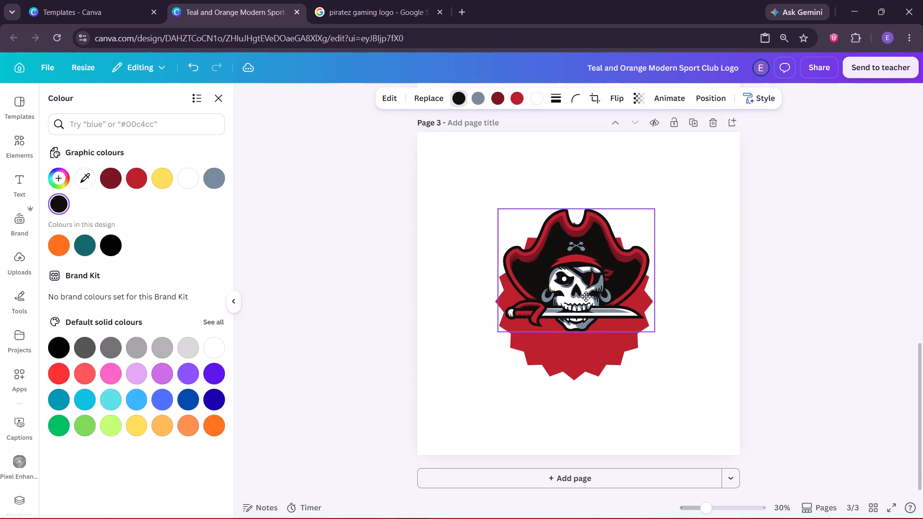
drag(586, 296, 583, 296)
drag(808, 297, 808, 292)
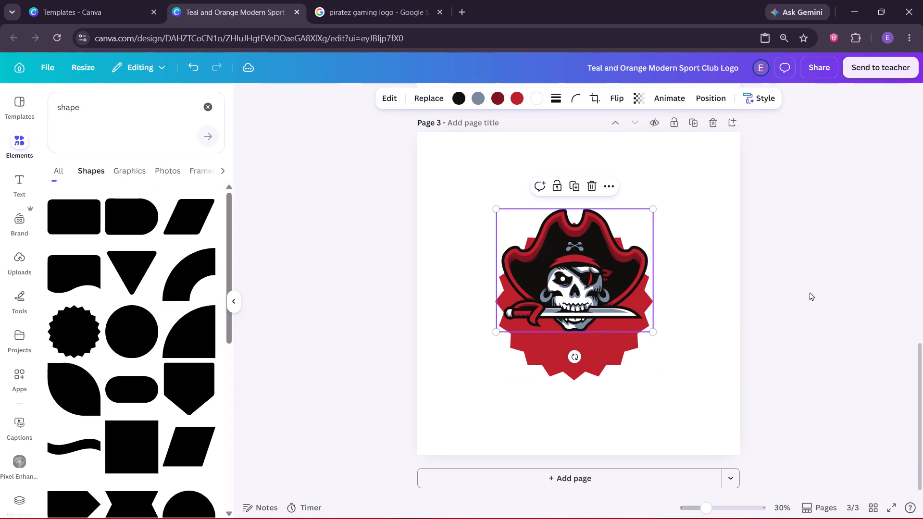
double_click(810, 292)
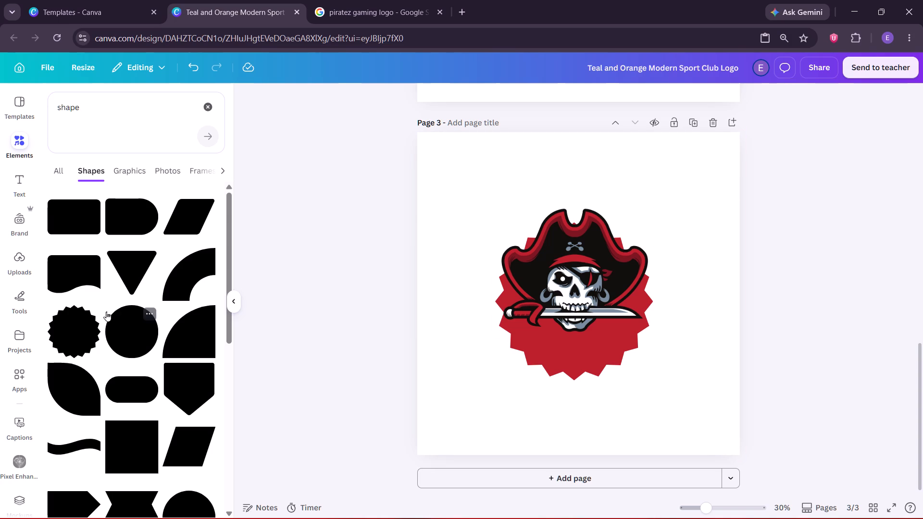
Copy the yellow "ACTIVE" text from the page 2 logo and paste it onto page 3.
scroll(98, 310, down, 2)
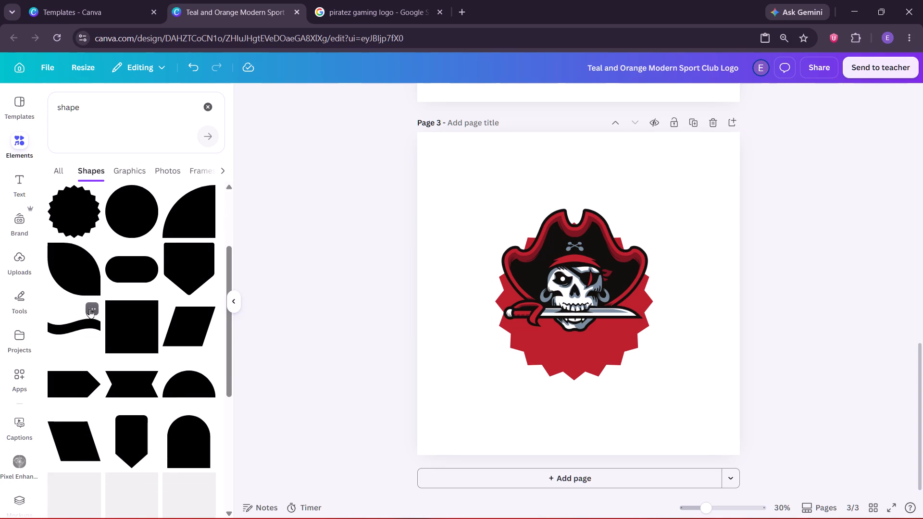
scroll(323, 317, up, 2)
scroll(439, 332, up, 2)
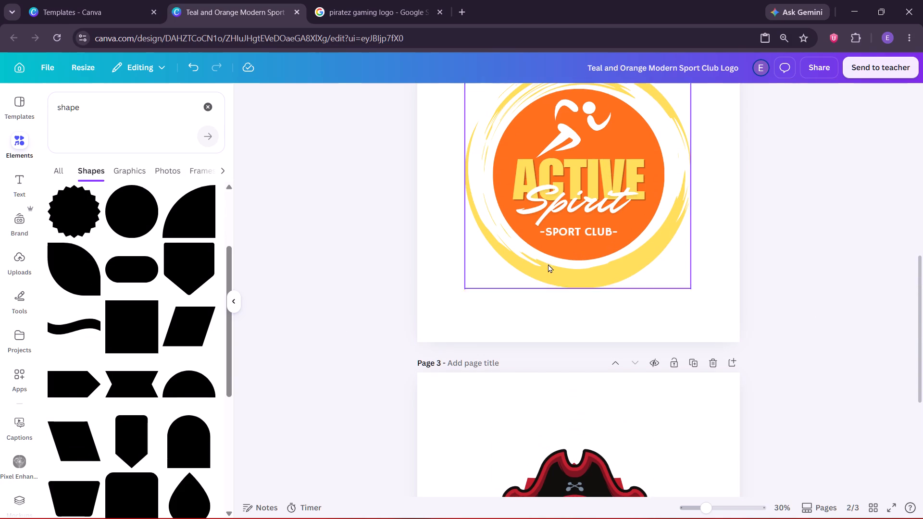
right_click(602, 164)
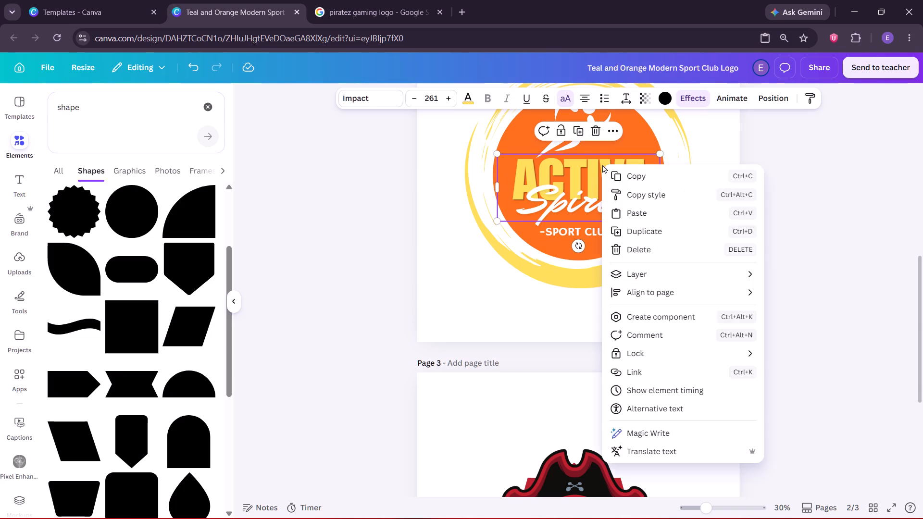
click(640, 174)
scroll(636, 179, down, 3)
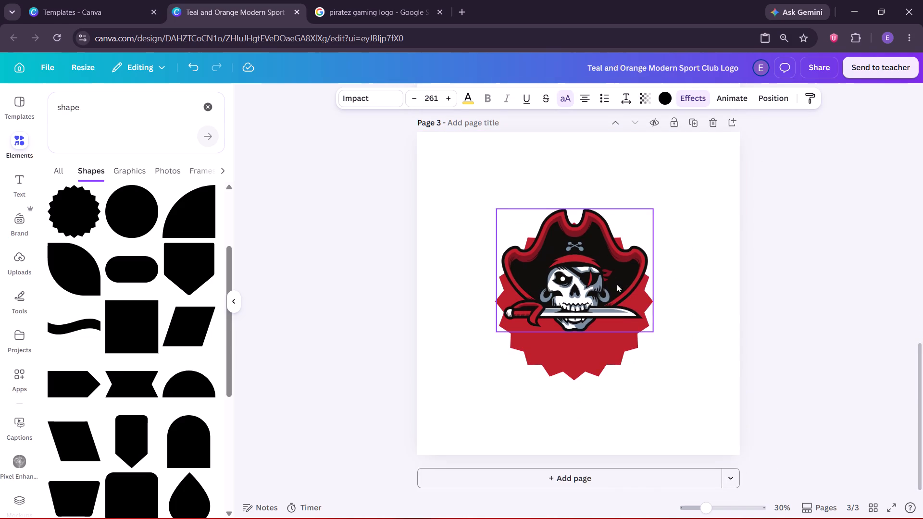
right_click(568, 286)
click(611, 242)
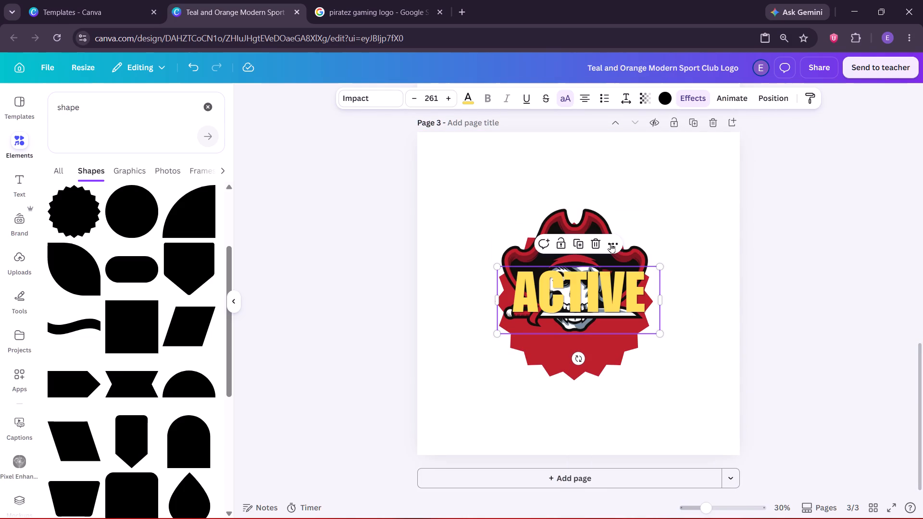
Replace the pasted "ACTIVE" text on page 3 with "PIRATEZ".
double_click(606, 307)
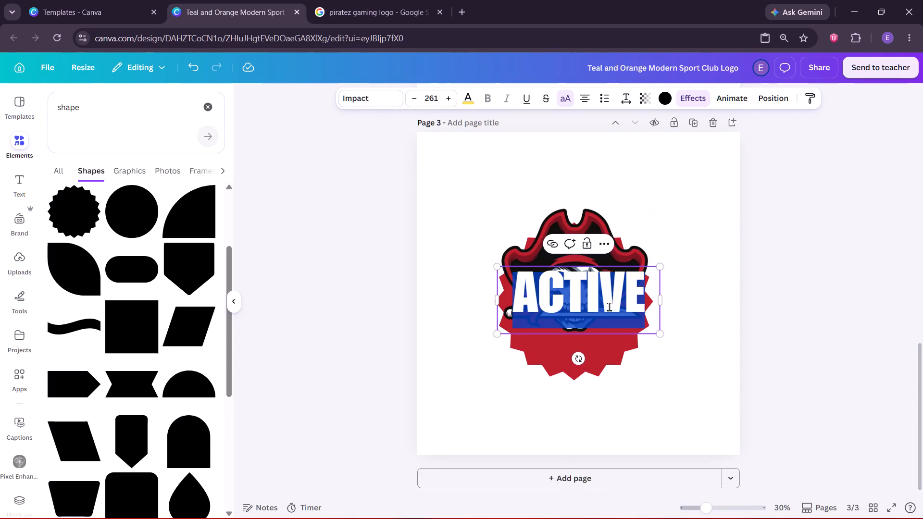
text(PIRATEX)
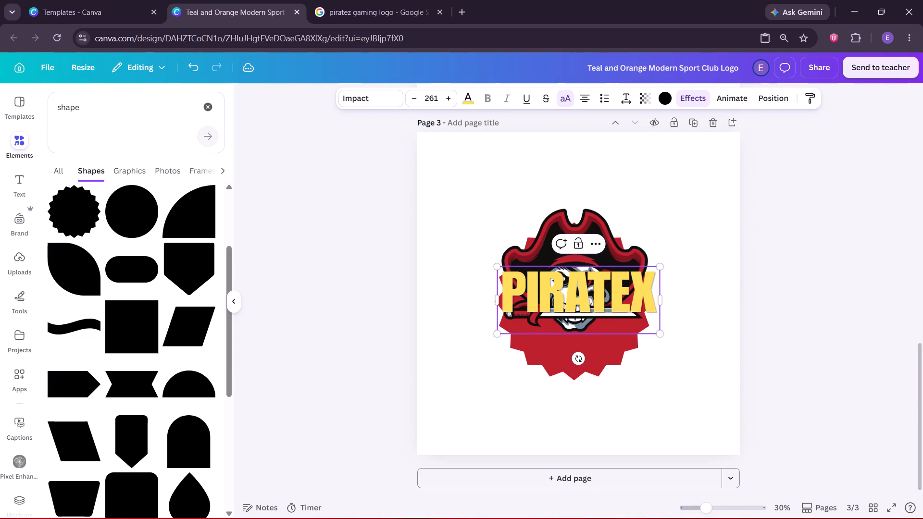
key(shift+BackSpace)
key(shift+z)
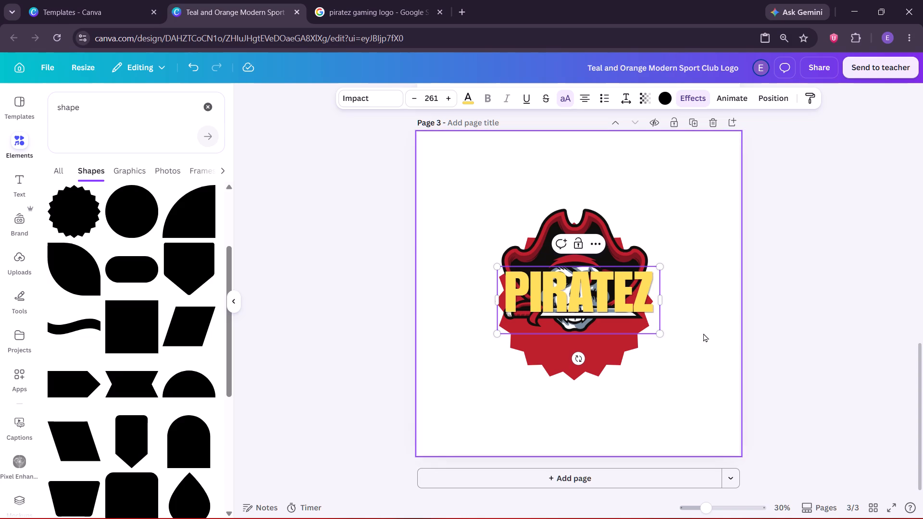
Apply the Curve text effect to "PIRATEZ" with a curve value of 24.
click(692, 96)
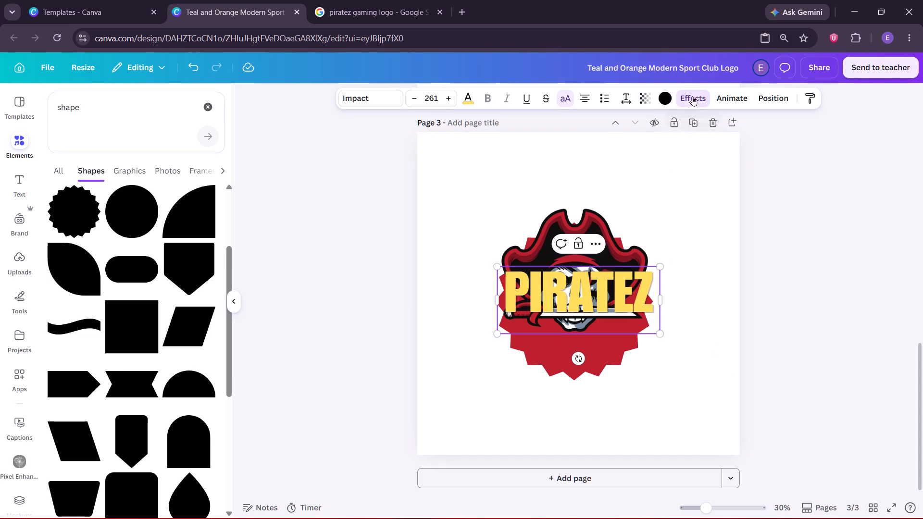
scroll(134, 245, down, 2)
scroll(131, 261, up, 2)
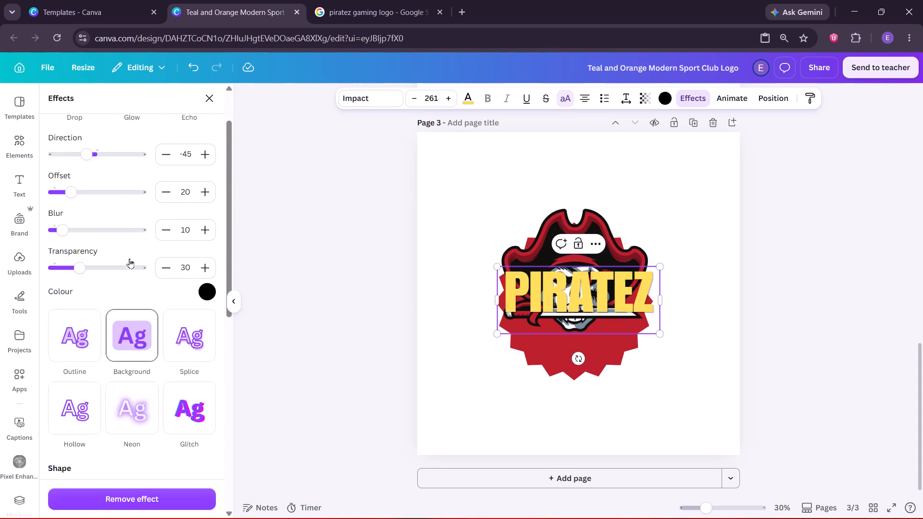
scroll(128, 261, down, 2)
click(70, 412)
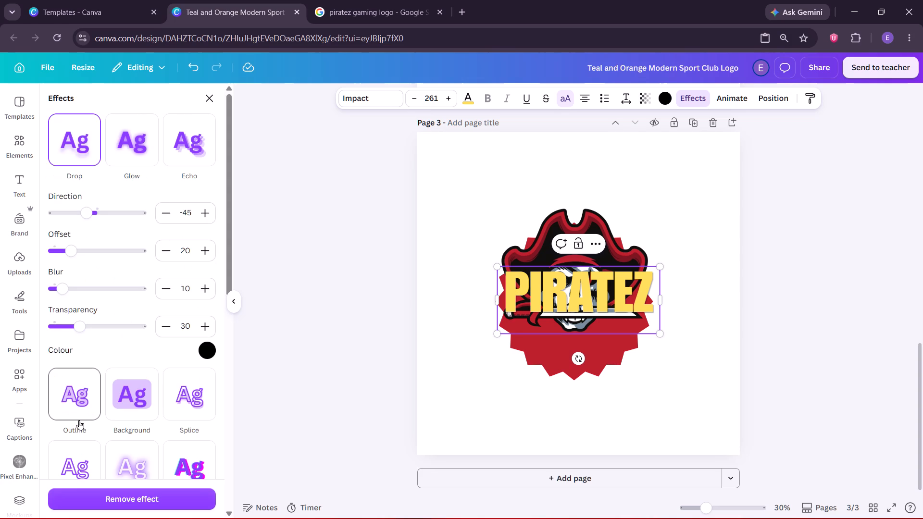
scroll(81, 413, down, 4)
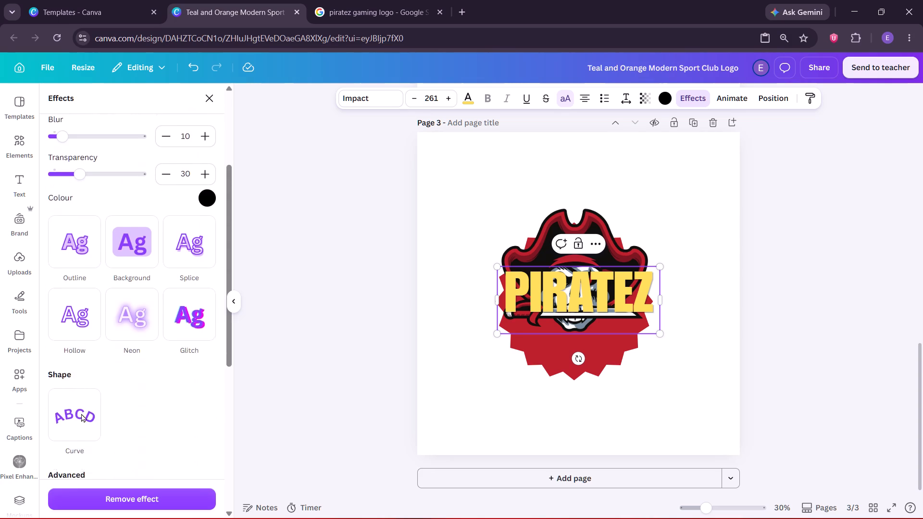
click(83, 335)
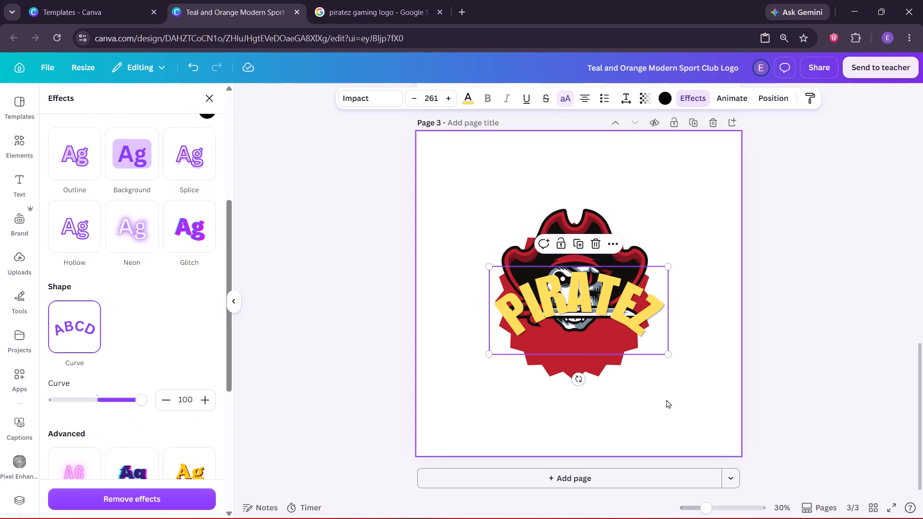
drag(140, 403, 130, 403)
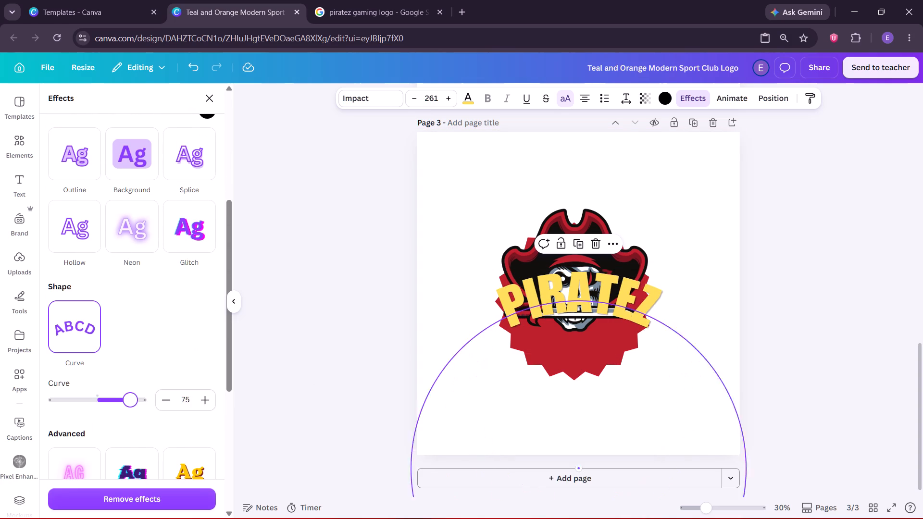
drag(130, 403, 104, 406)
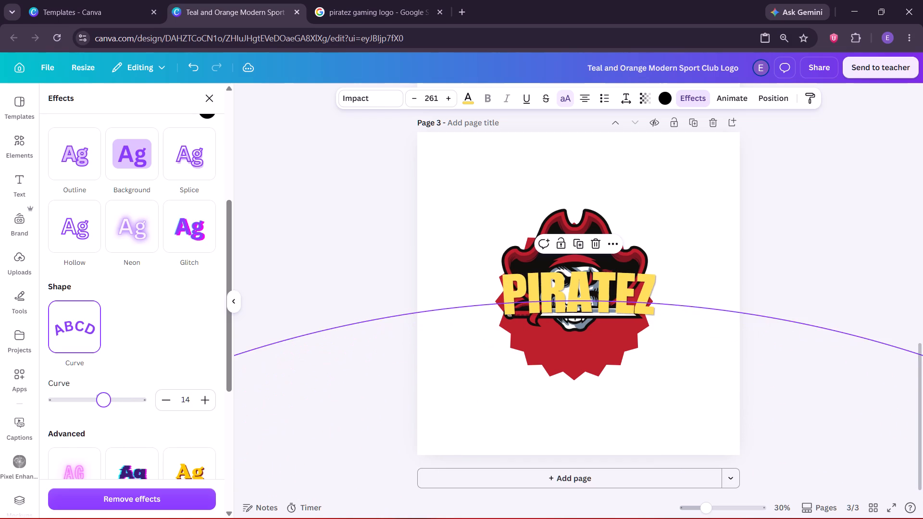
drag(104, 406, 108, 407)
click(891, 372)
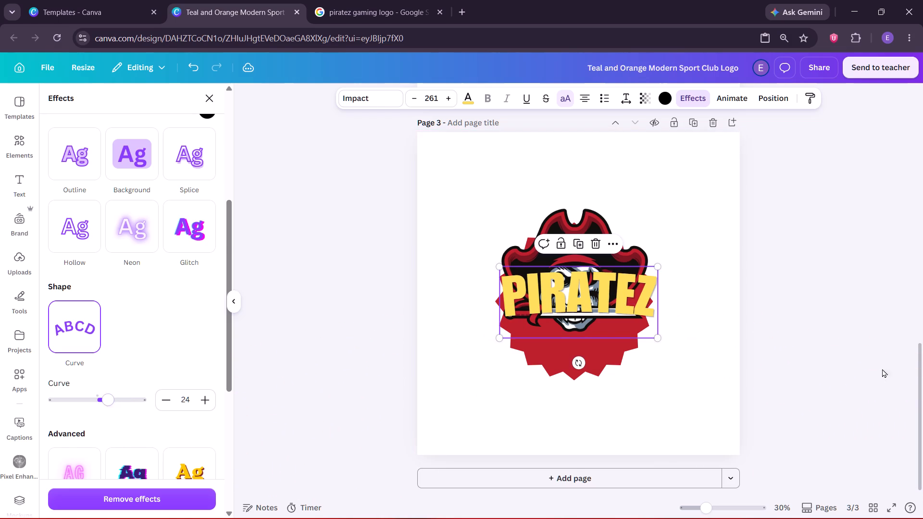
Move the curved "PIRATEZ" text down onto the starburst's lower part, just below the sword.
drag(603, 296, 601, 345)
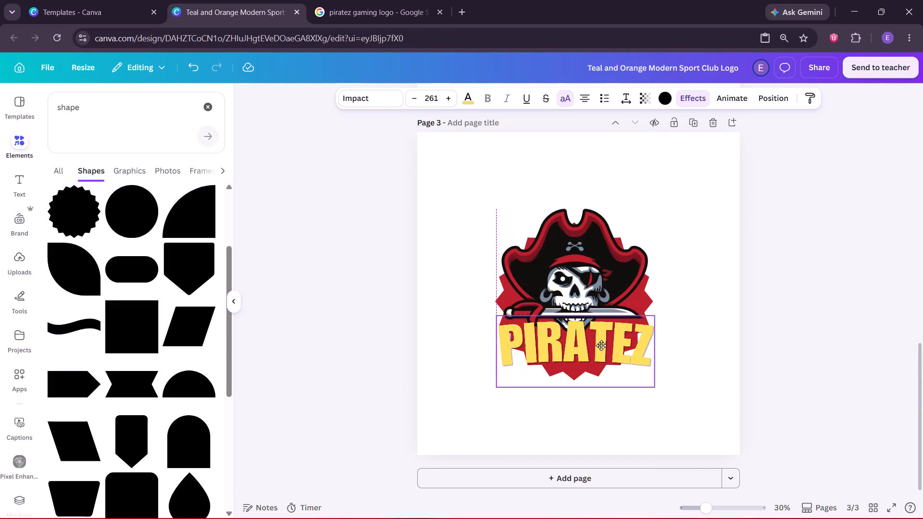
drag(601, 345, 601, 345)
click(814, 375)
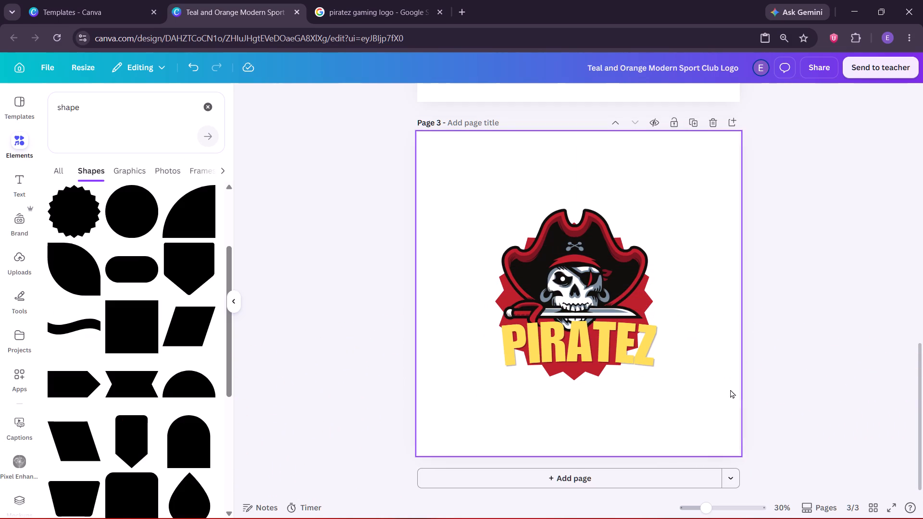
Strengthen the "PIRATEZ" text's Drop shadow with offset 38, blur 22 and transparency 100.
click(615, 351)
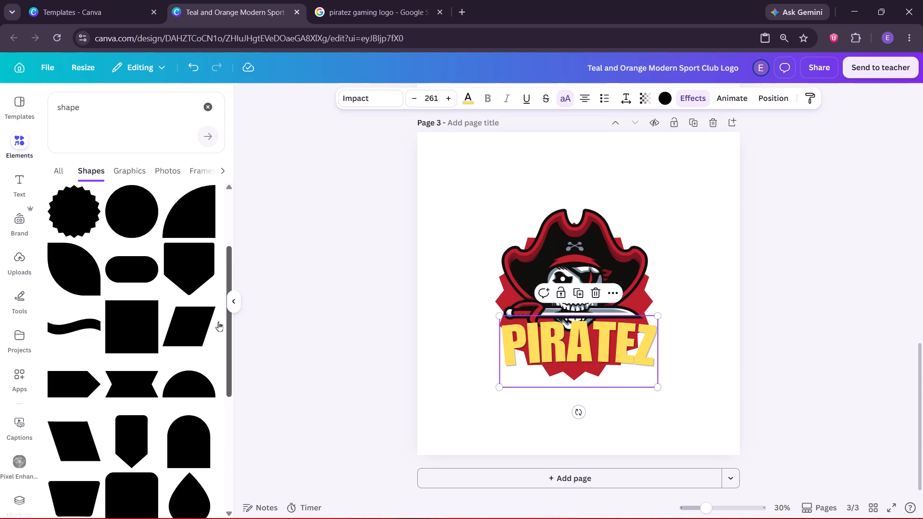
click(697, 98)
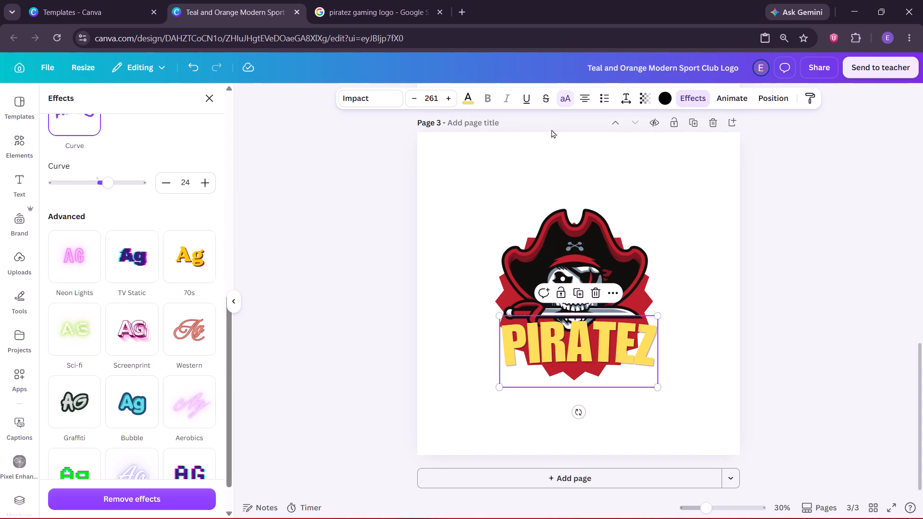
scroll(121, 265, up, 2)
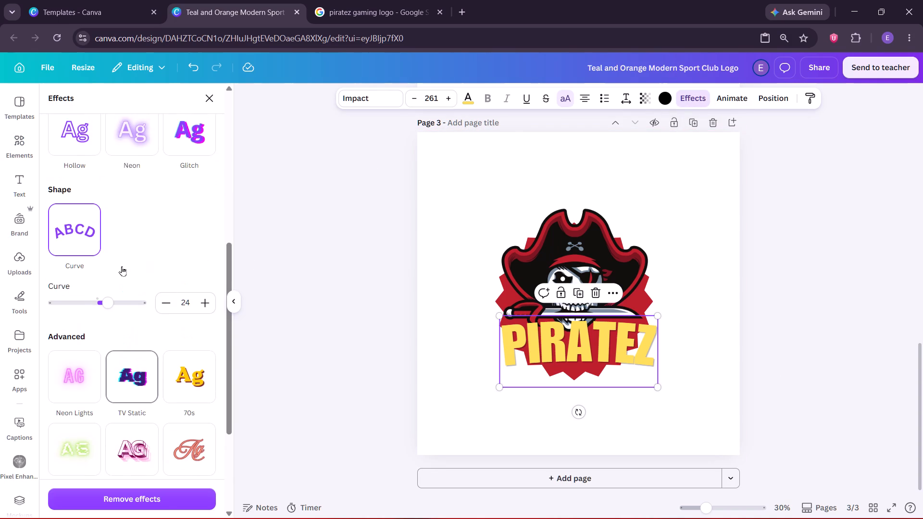
scroll(119, 265, up, 4)
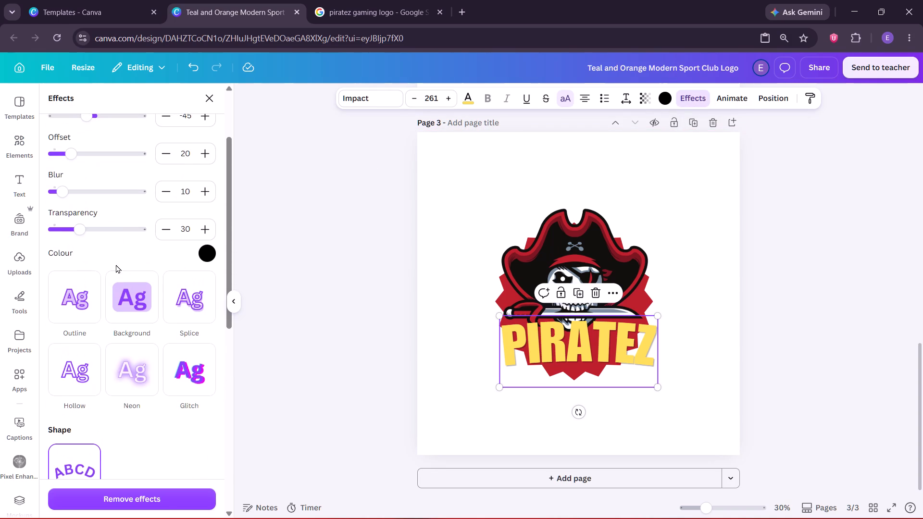
scroll(103, 259, up, 2)
drag(74, 255, 84, 260)
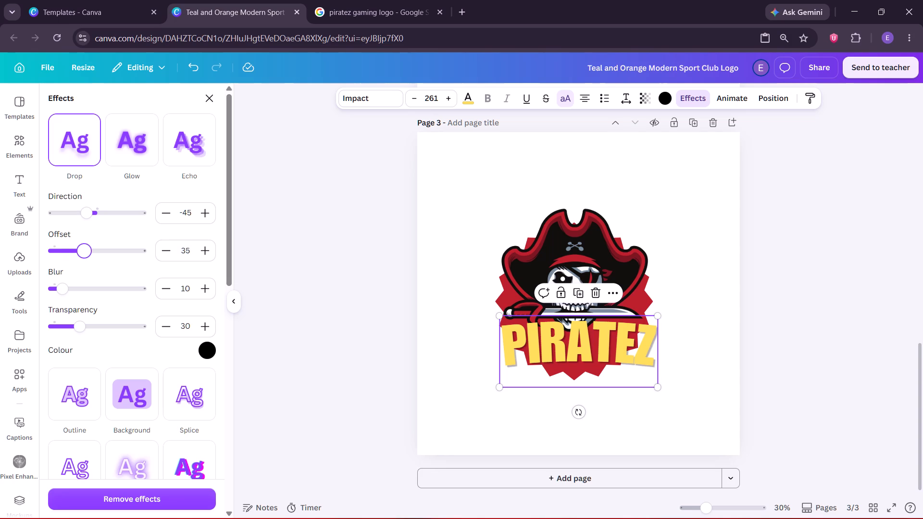
drag(84, 260, 87, 261)
drag(64, 293, 48, 298)
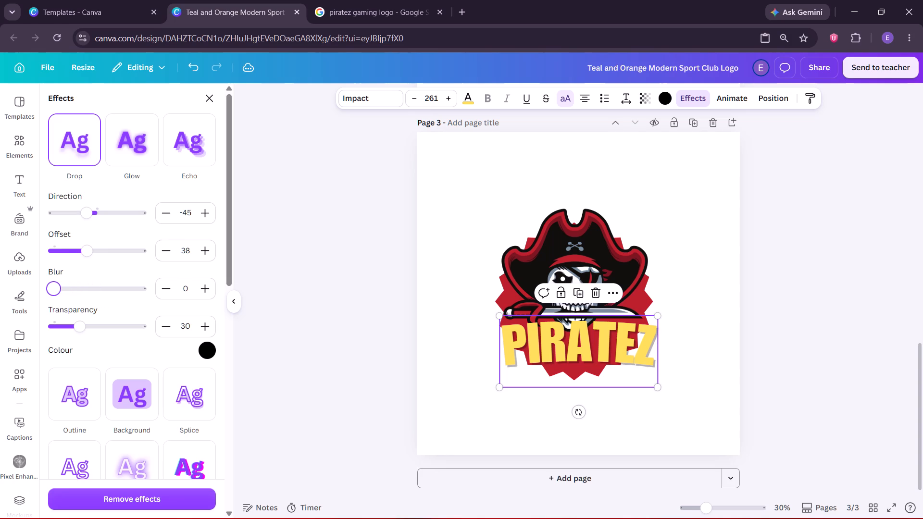
drag(48, 298, 72, 300)
drag(83, 327, 163, 343)
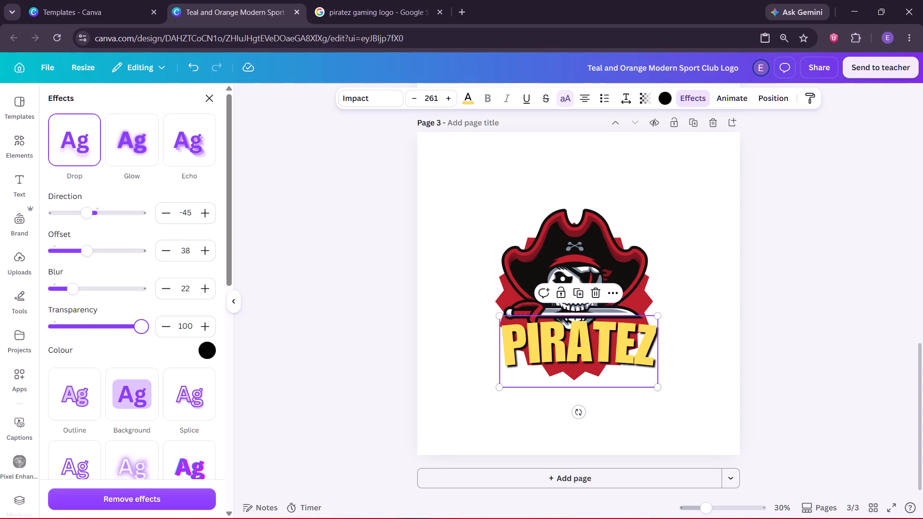
drag(163, 343, 154, 342)
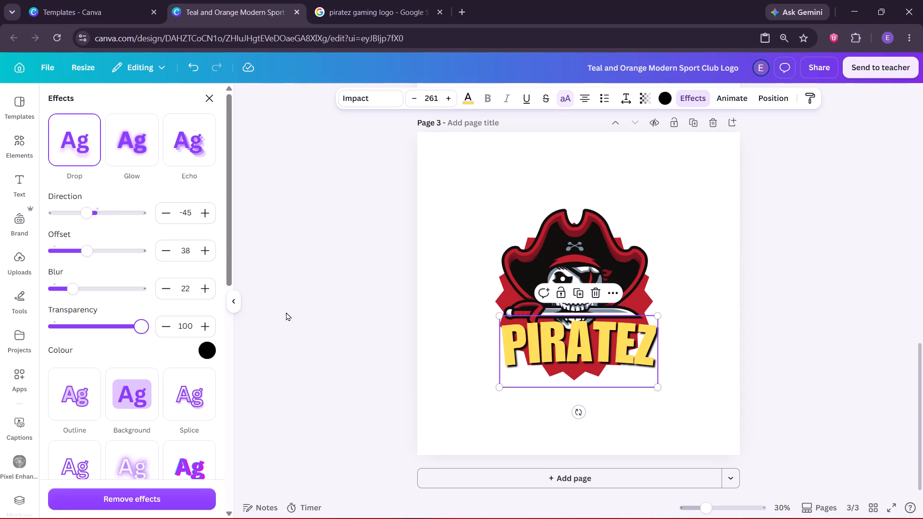
click(286, 312)
click(286, 312)
Move the "PIRATEZ" text slightly down to just below the skull's chin, lining it up with the starburst's side edge.
drag(607, 358, 607, 364)
click(853, 360)
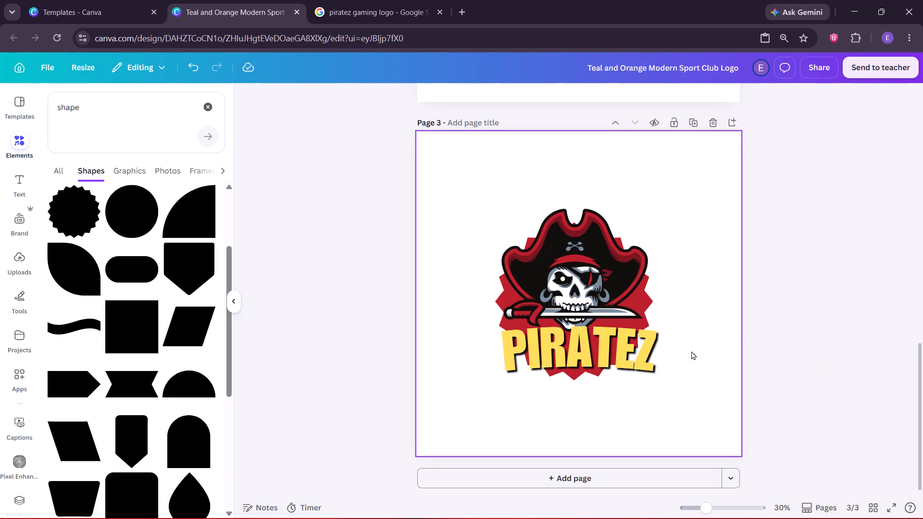
drag(621, 353, 620, 355)
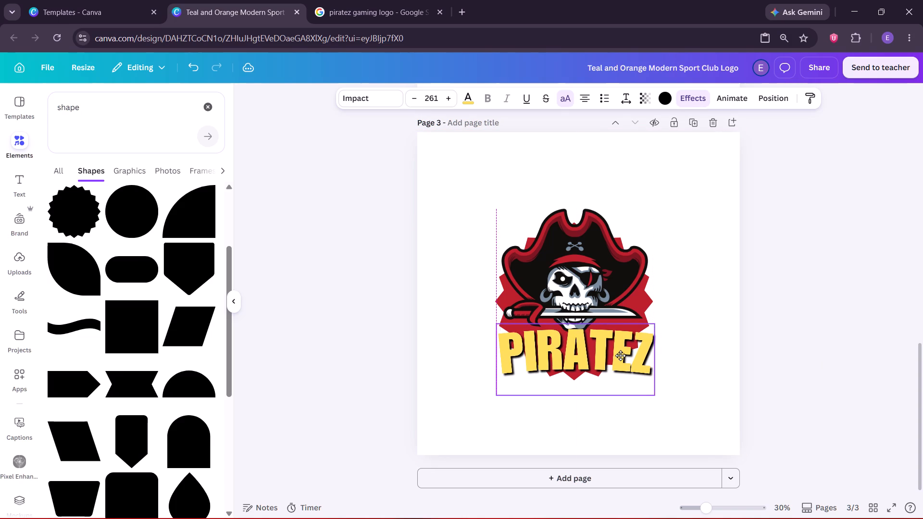
drag(620, 355, 624, 359)
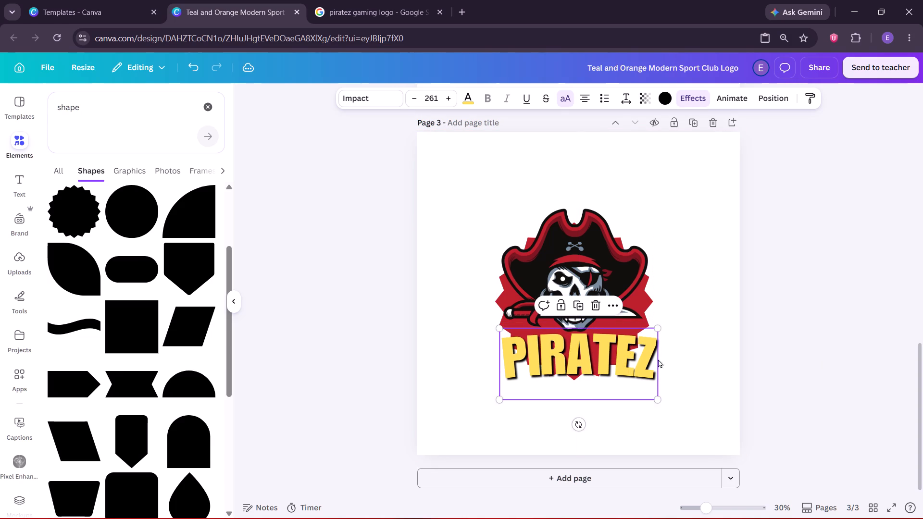
click(813, 356)
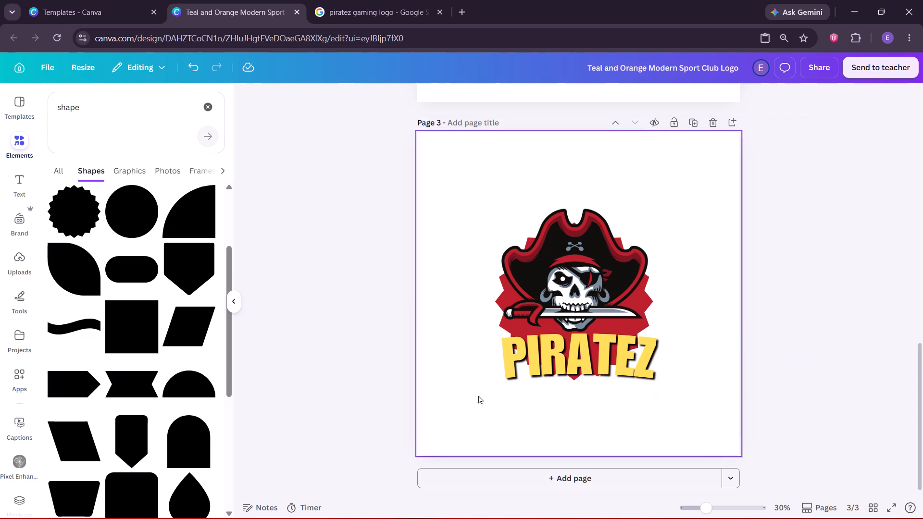
click(570, 356)
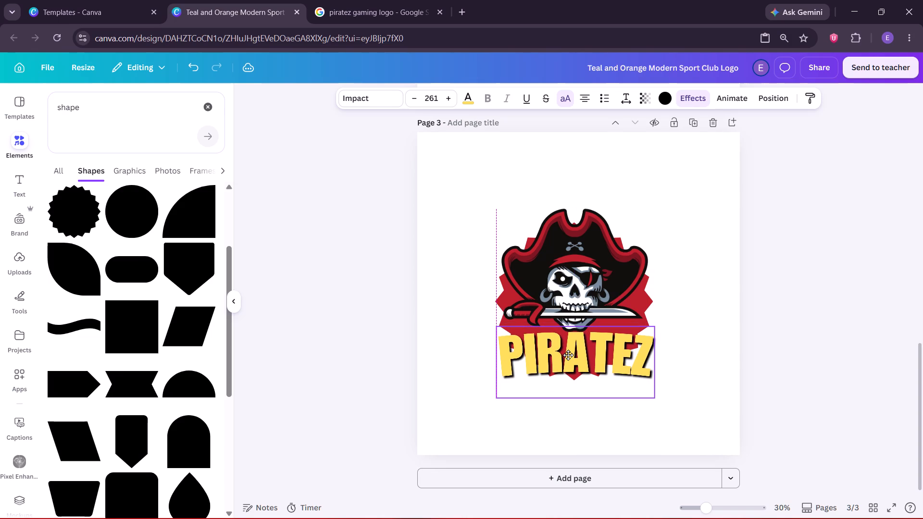
click(787, 358)
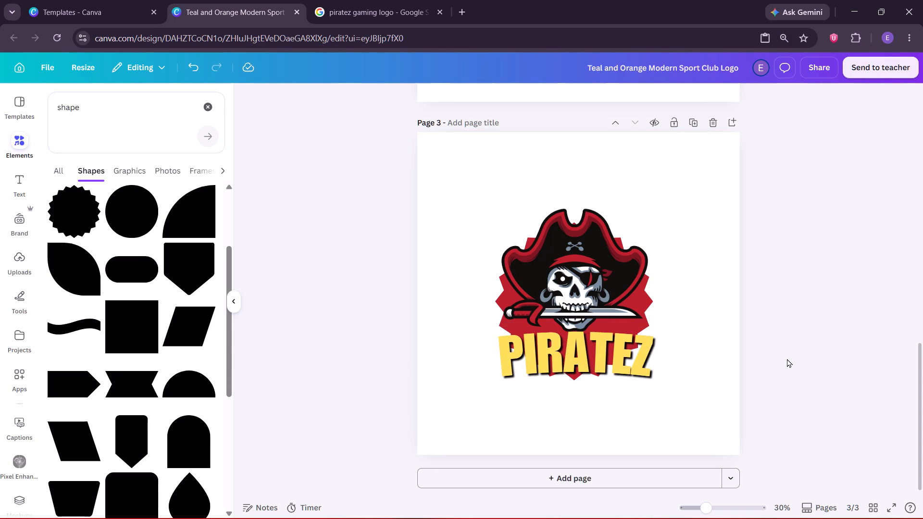
Nudge the pirate skull slightly down towards the "PIRATEZ" text, keeping it centred on the red starburst.
click(572, 256)
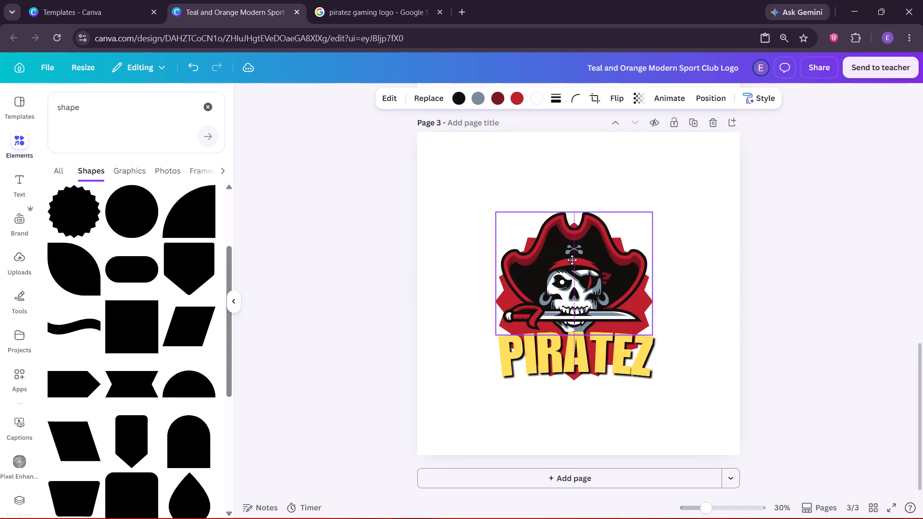
click(811, 265)
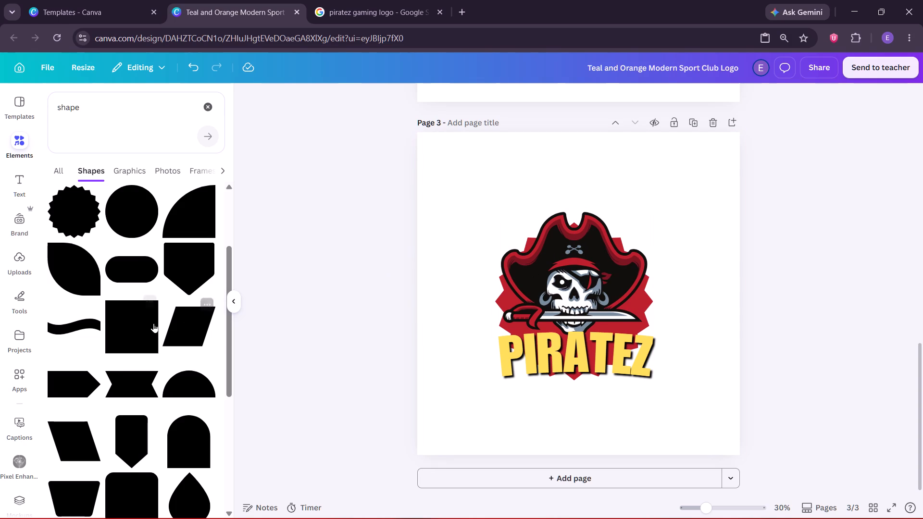
Look through the shape library for further shapes that could suit the pirate logo.
scroll(149, 324, down, 4)
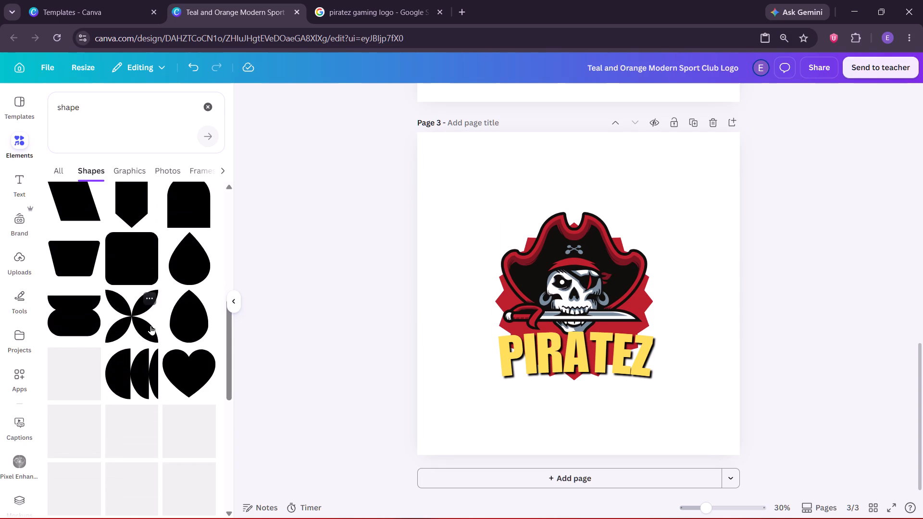
scroll(150, 326, down, 1)
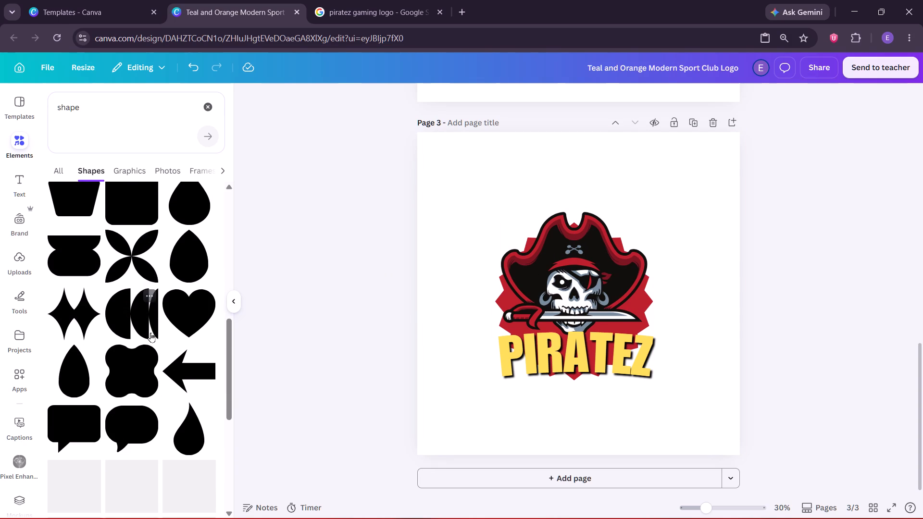
scroll(150, 334, down, 2)
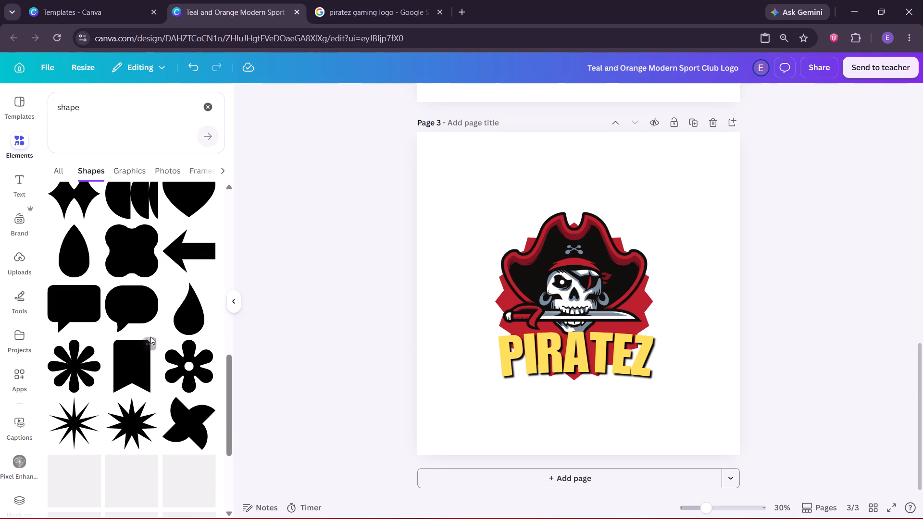
scroll(150, 336, down, 5)
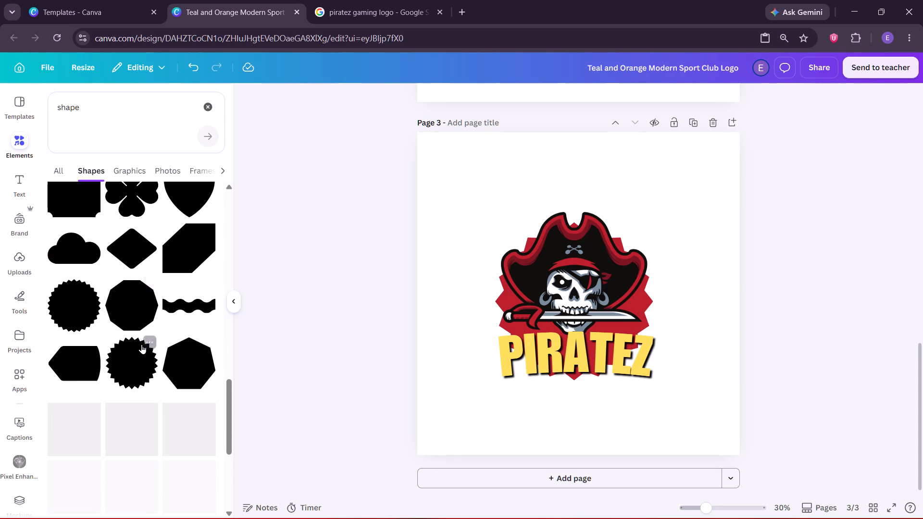
scroll(135, 349, down, 1)
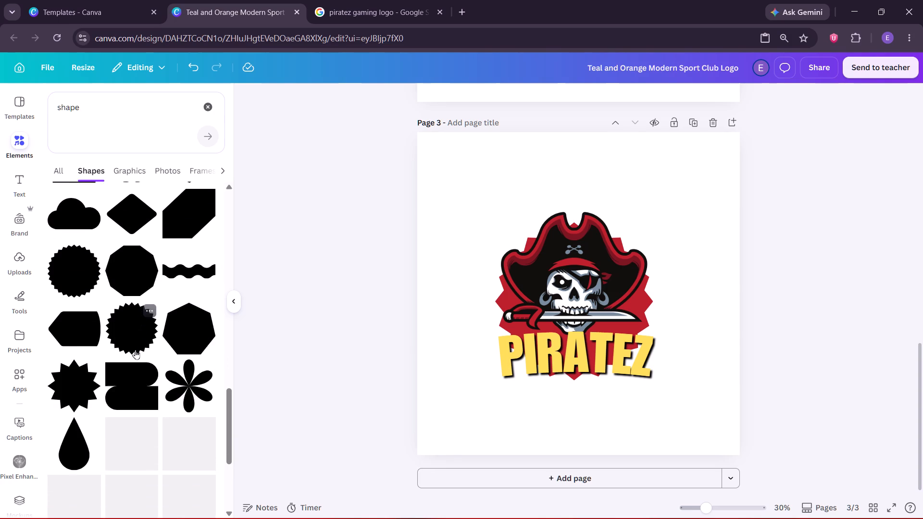
click(824, 345)
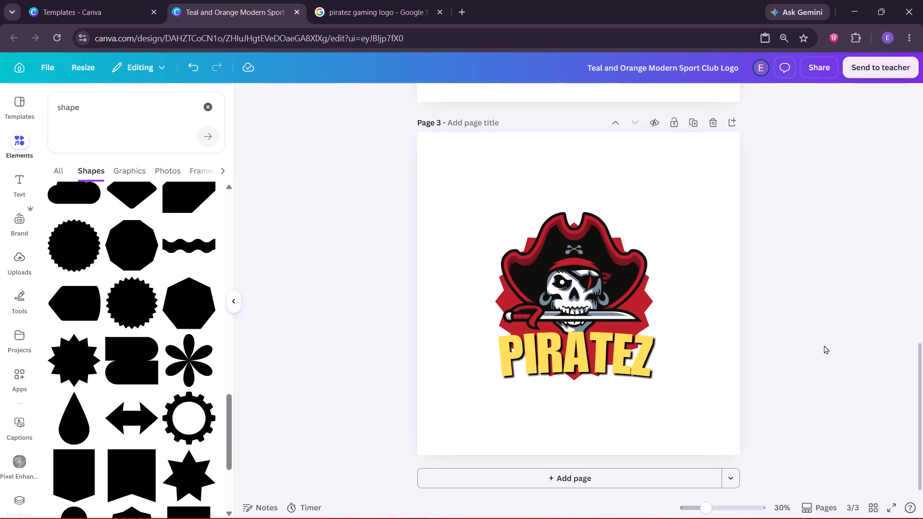
Set up the design's PNG download to include only page 3, leaving out pages 1 and 2.
click(819, 68)
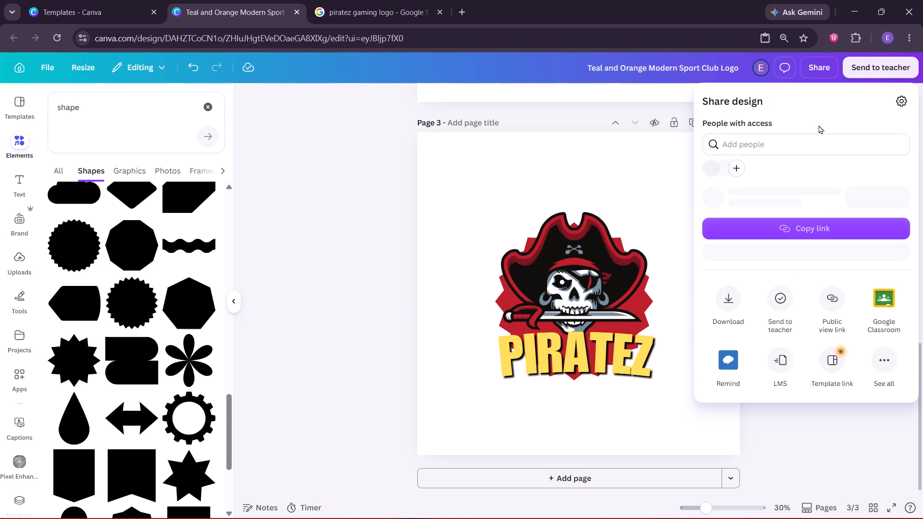
click(731, 297)
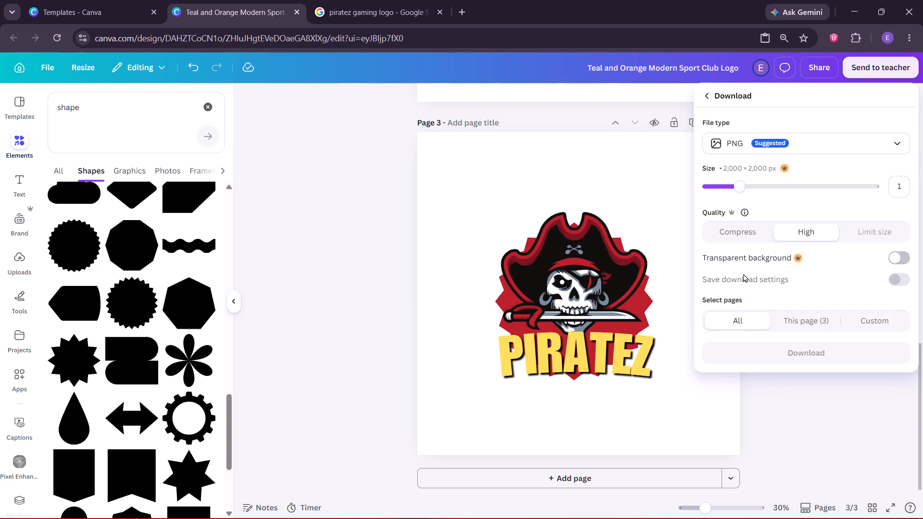
scroll(746, 269, down, 2)
click(877, 321)
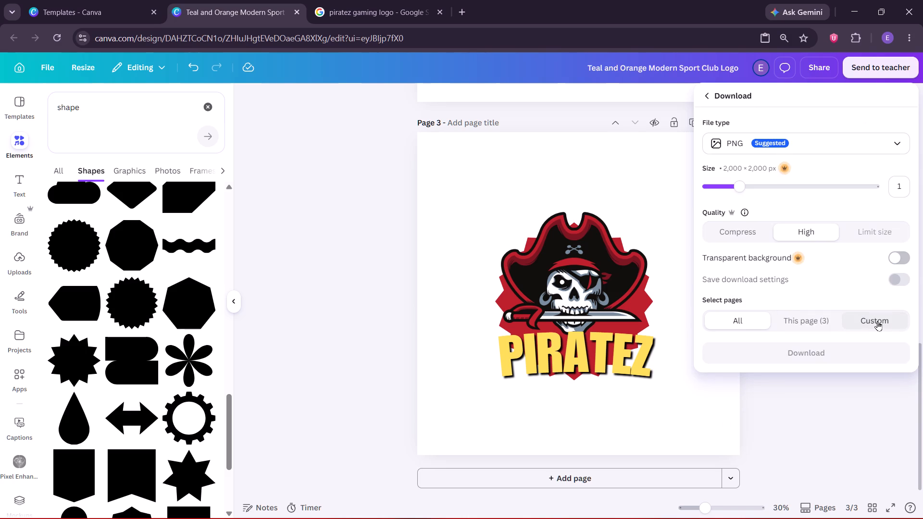
click(877, 321)
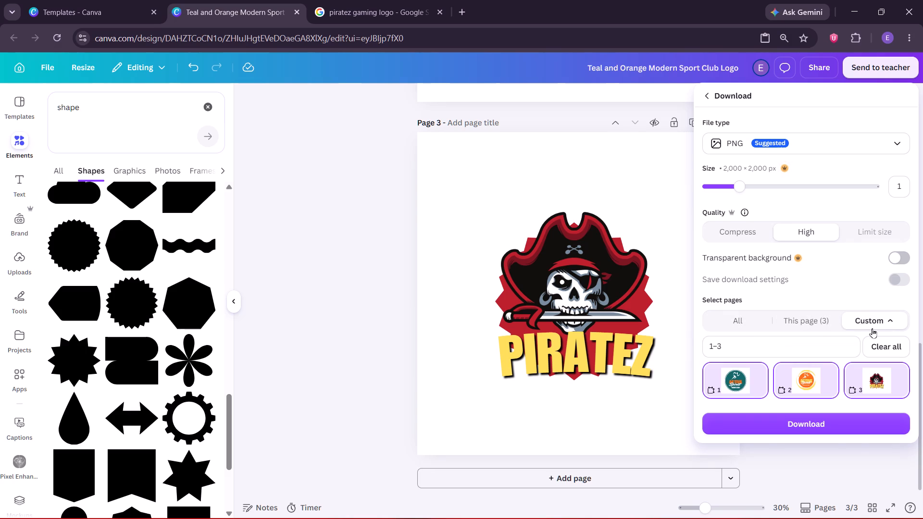
click(880, 382)
click(811, 373)
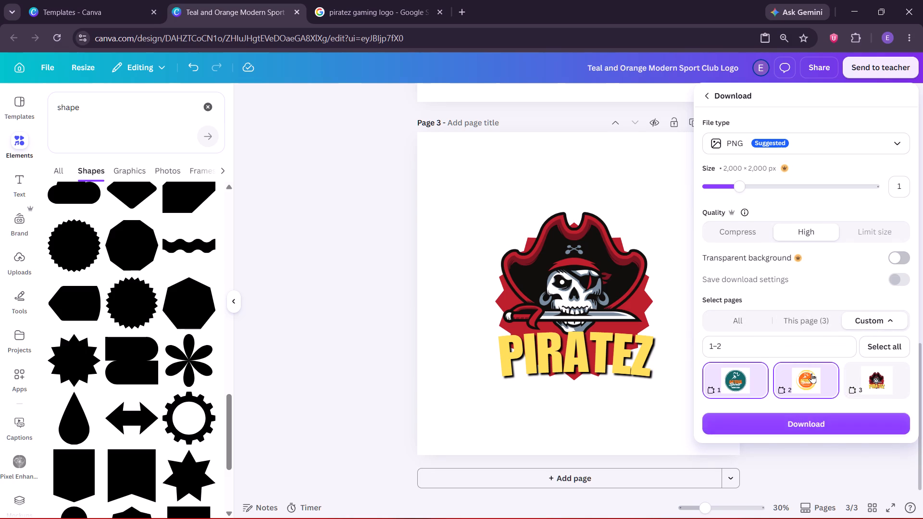
click(744, 368)
click(873, 387)
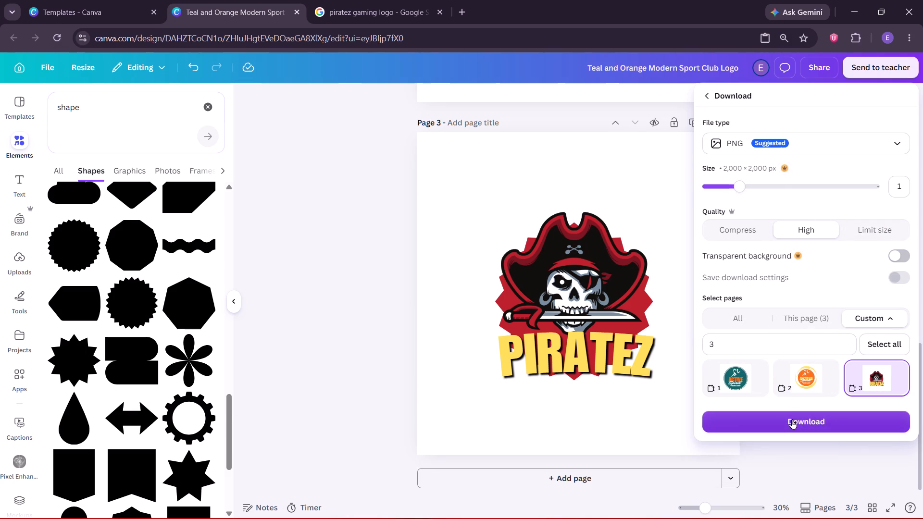
Download page 3, the pirate skull logo, as a high-quality PNG and dismiss the download notice.
click(789, 423)
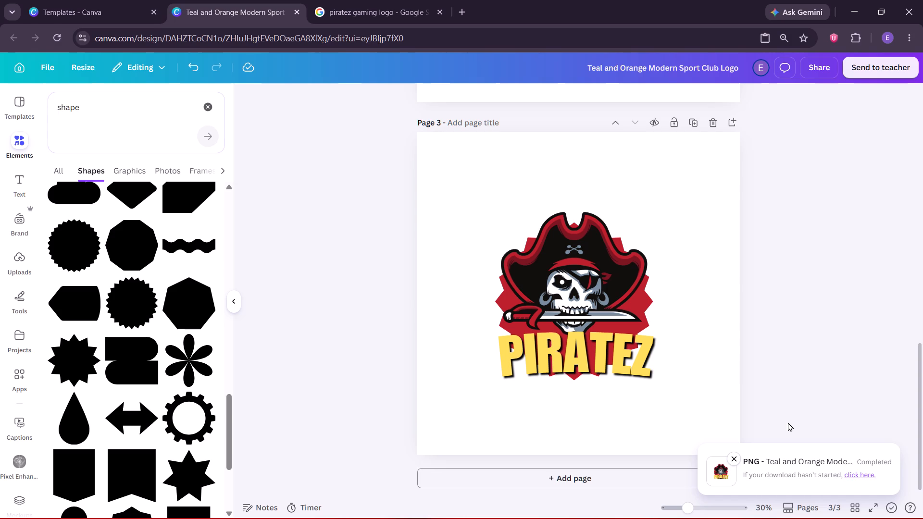
click(737, 454)
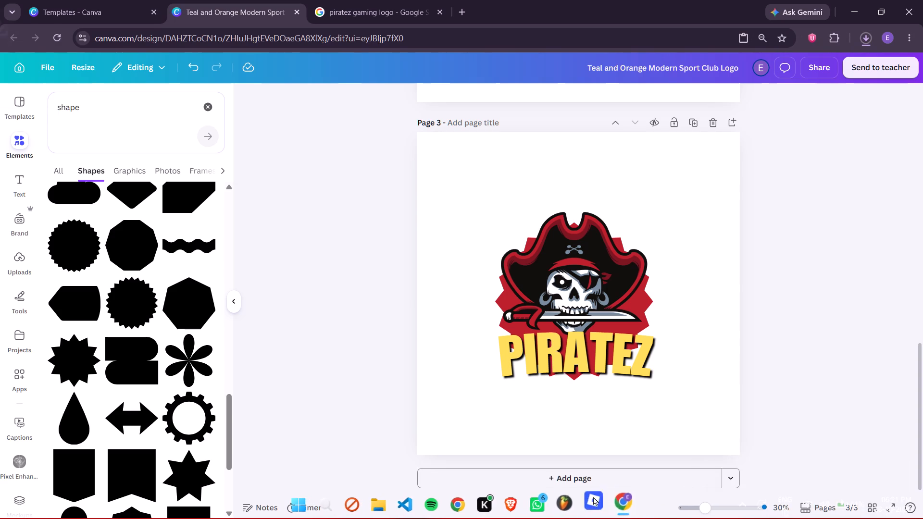